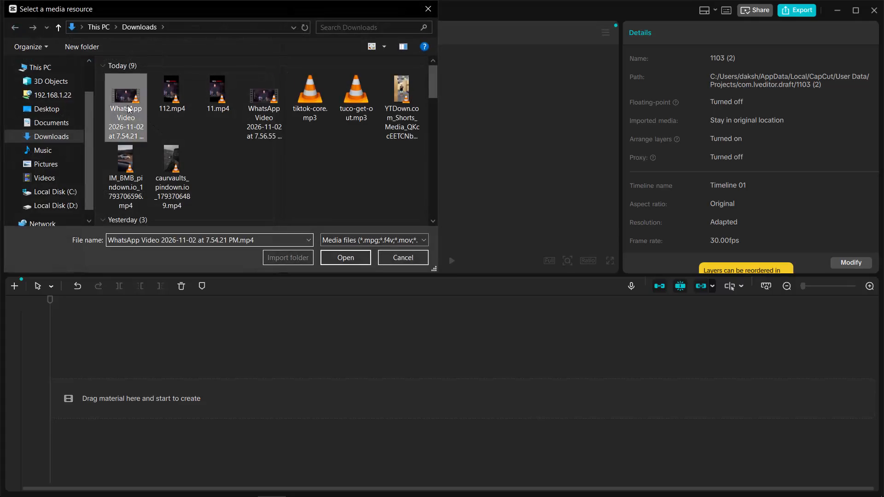
Import "WhatsApp Video 2026-11-02 at 7.54.21 PM.mp4" from Downloads and place it at the start of the empty timeline.
left_click_drag(121, 128, 102, 403)
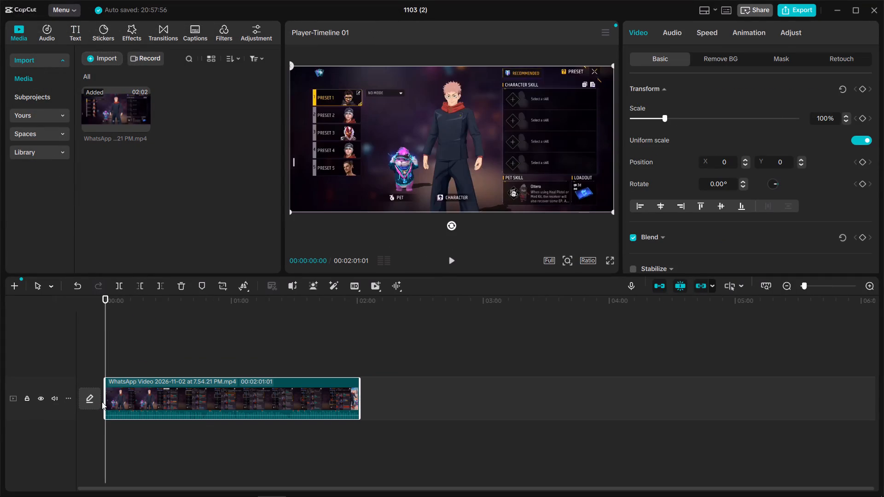
Play the video from the beginning of the timeline to preview it.
left_click(129, 366)
left_click_drag(129, 366, 103, 372)
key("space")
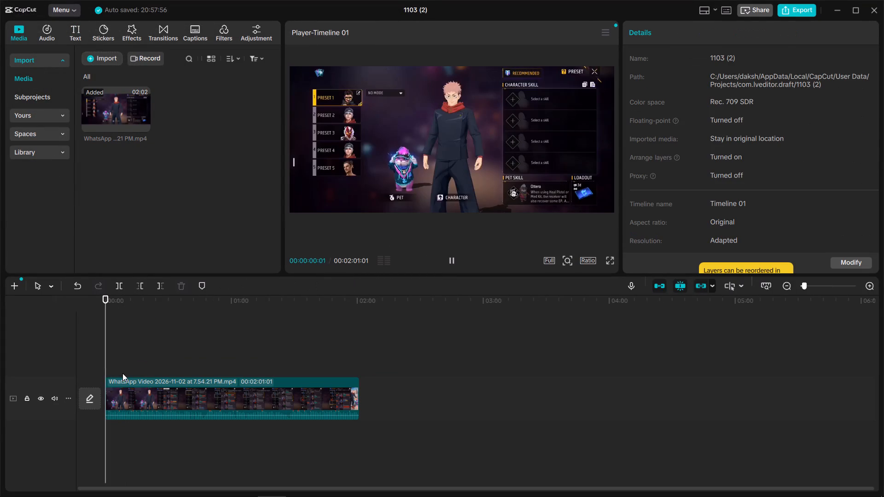
Pause playback and turn on Enhance voice for the audio of the WhatsApp video clip.
left_click(131, 385)
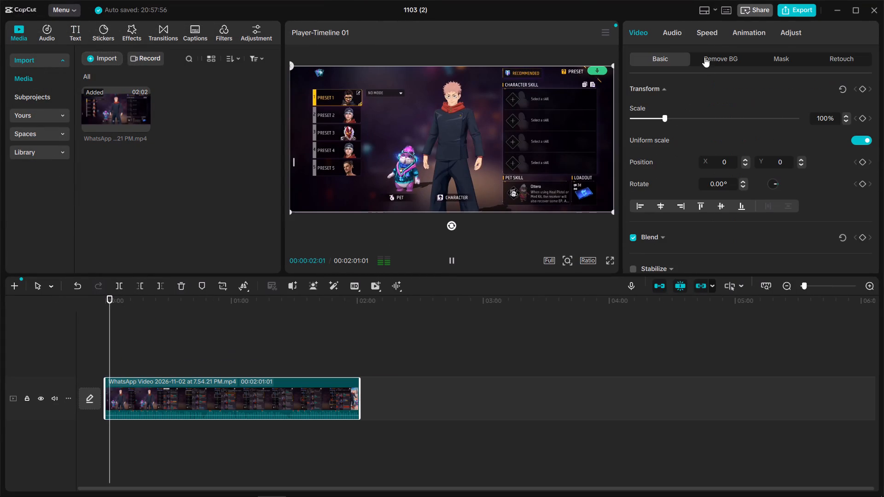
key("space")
left_click(686, 29)
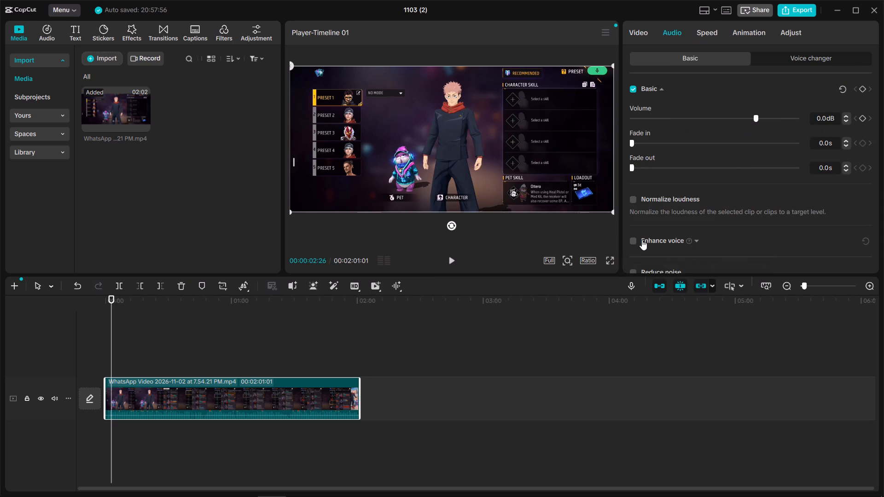
left_click(630, 243)
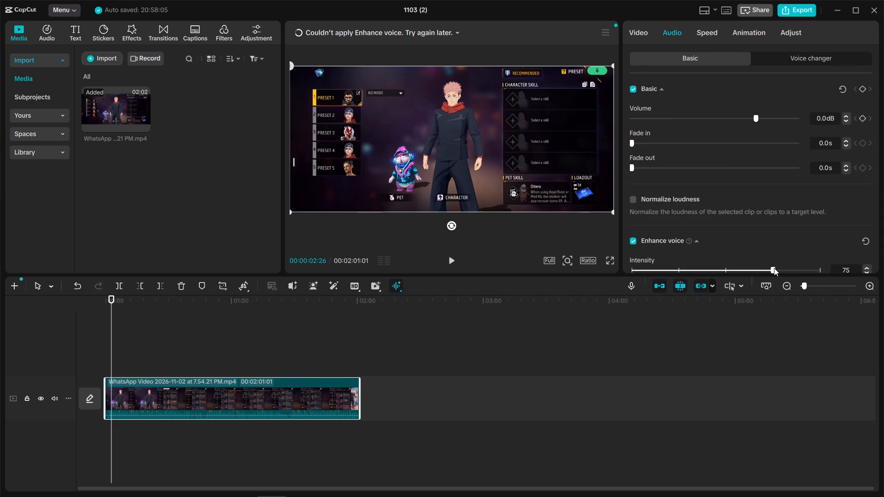
Connect the computer to the "japan" VPN from the Windows network connections.
left_click(758, 486)
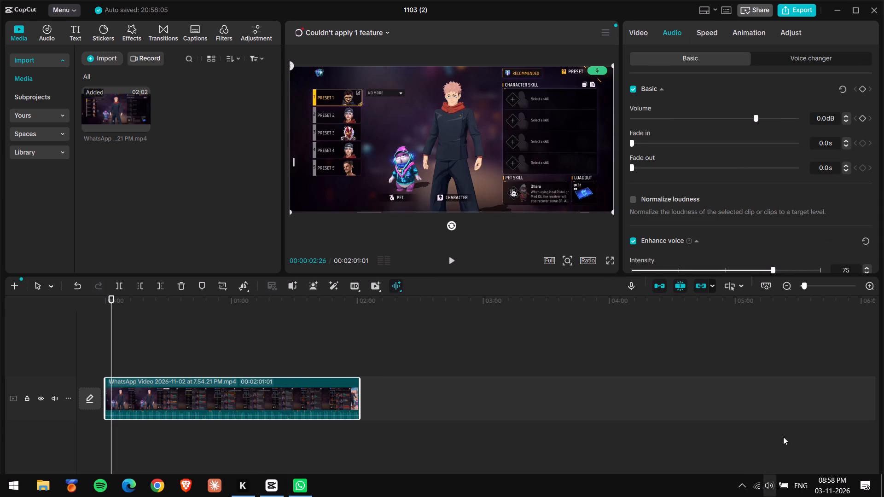
left_click(743, 164)
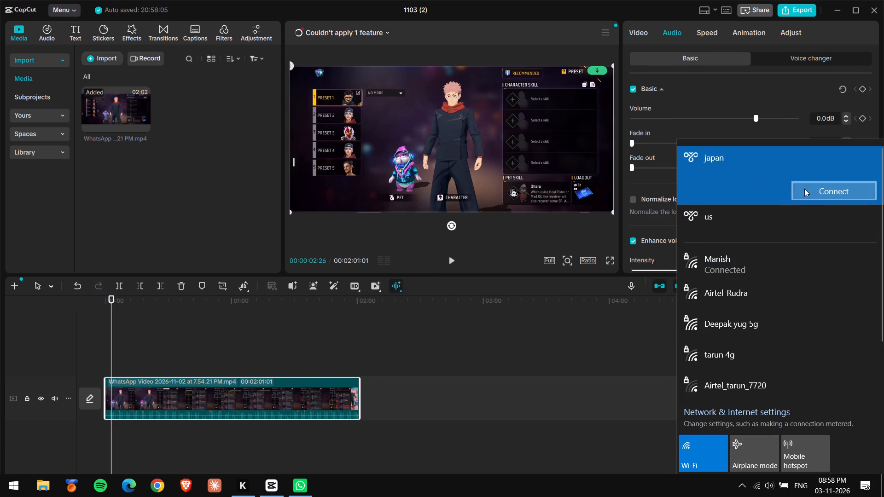
left_click(816, 190)
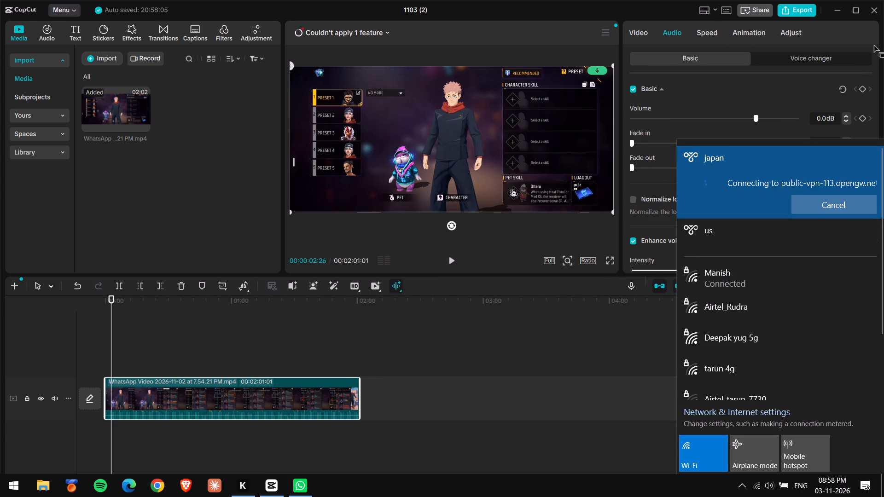
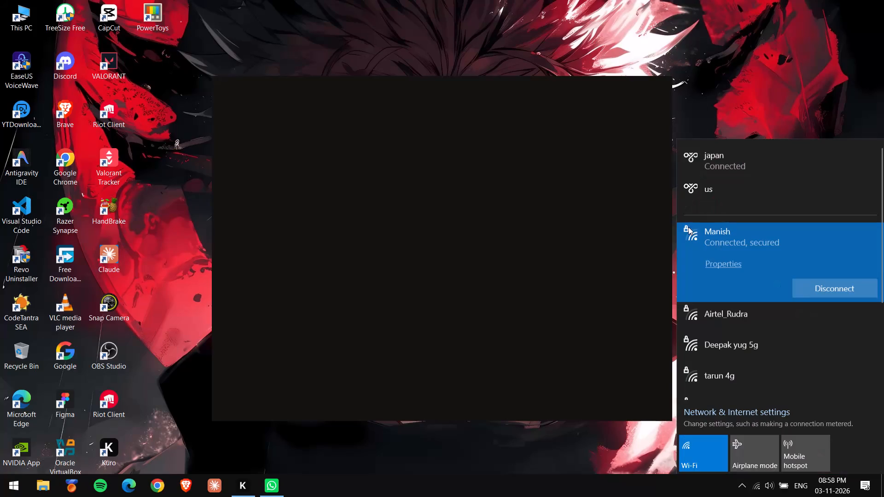
Dismiss the Windows network connections list and launch CapCut from the desktop.
left_click(184, 231)
double_click(122, 0)
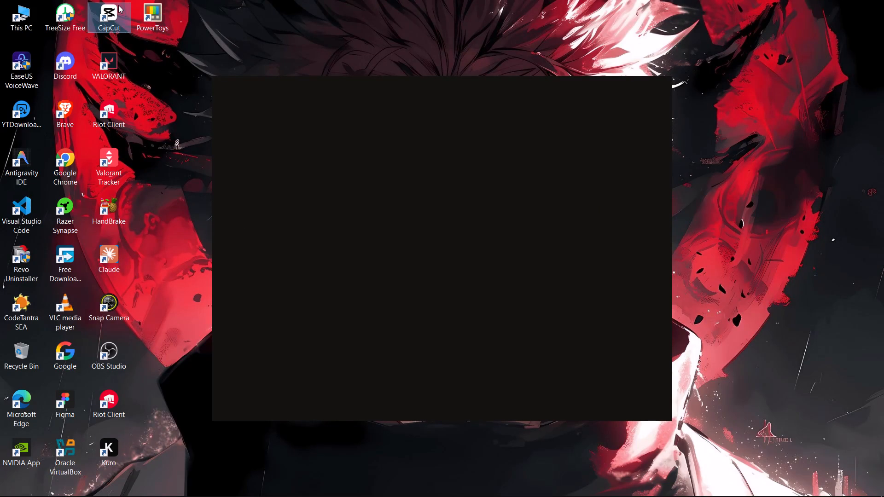
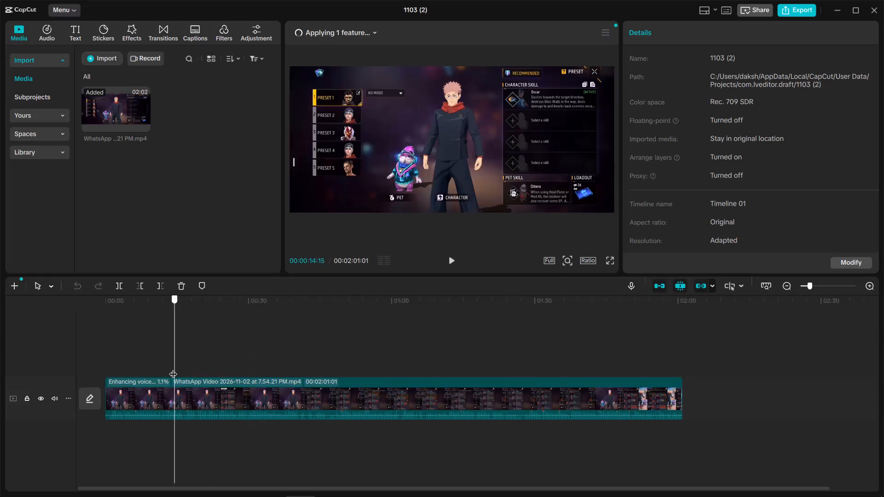
Reopen the audio settings of the WhatsApp video clip and examine its Enhance voice progress and options.
left_click(215, 399)
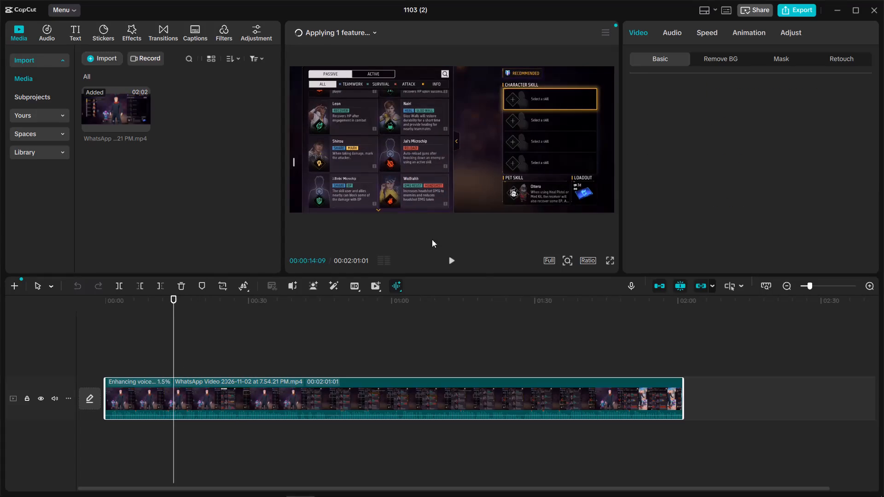
left_click(700, 29)
left_click(679, 32)
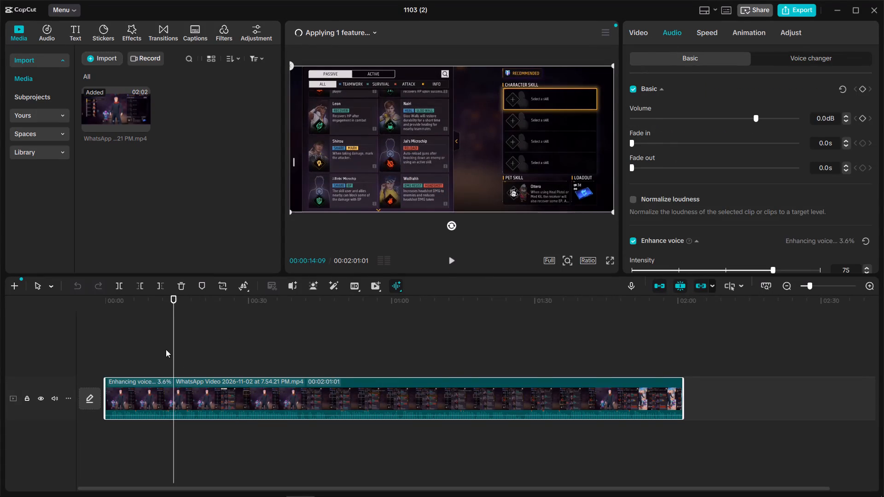
left_click(166, 349)
left_click_drag(166, 349, 148, 400)
left_click(163, 407)
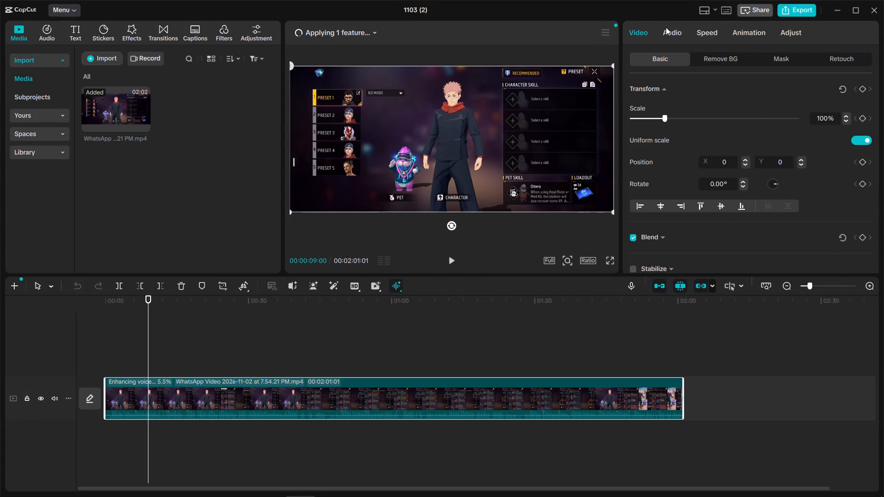
left_click(666, 27)
scroll(773, 267, "down", 1)
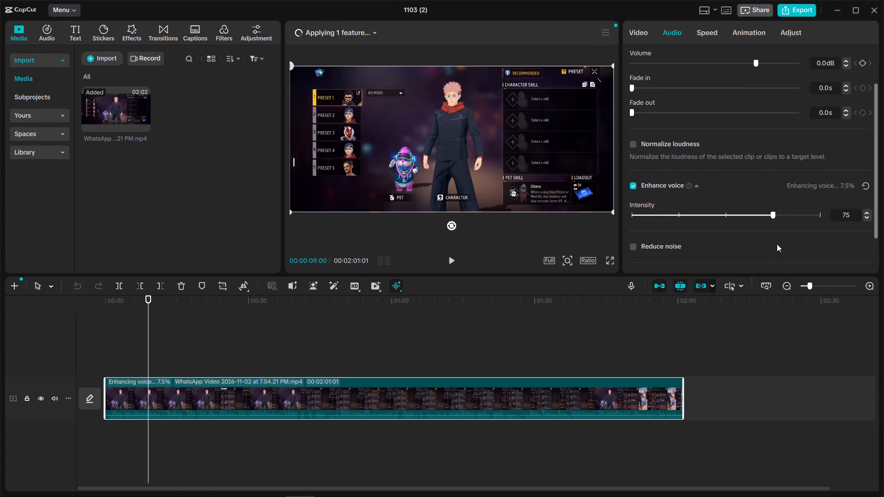
Disconnect the computer from the "japan" VPN in the Windows network connections.
left_click(755, 489)
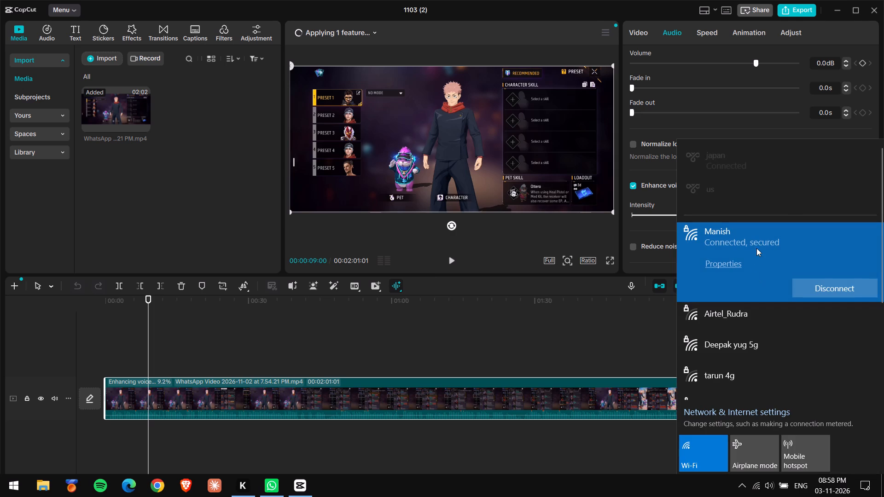
left_click(774, 157)
left_click(817, 191)
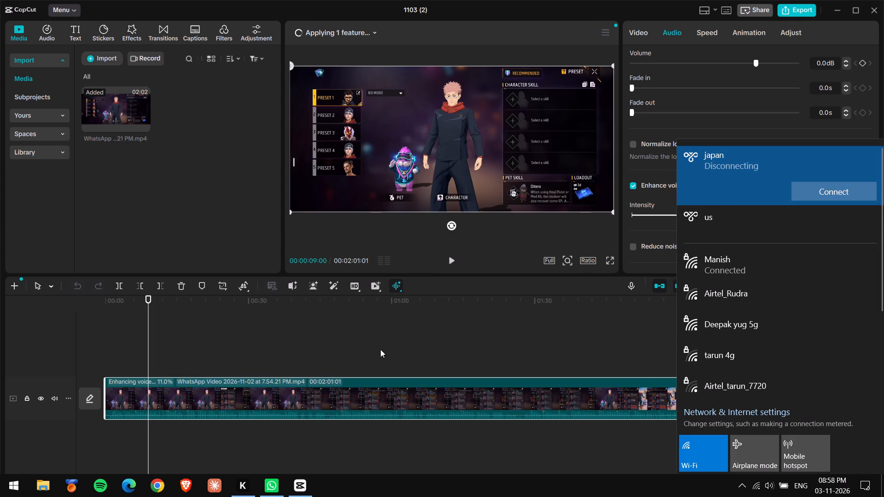
Back in CapCut, turn off Enhance voice in the audio settings of the WhatsApp video clip.
left_click(311, 354)
left_click_drag(311, 354, 284, 375)
left_click(318, 410)
left_click(680, 32)
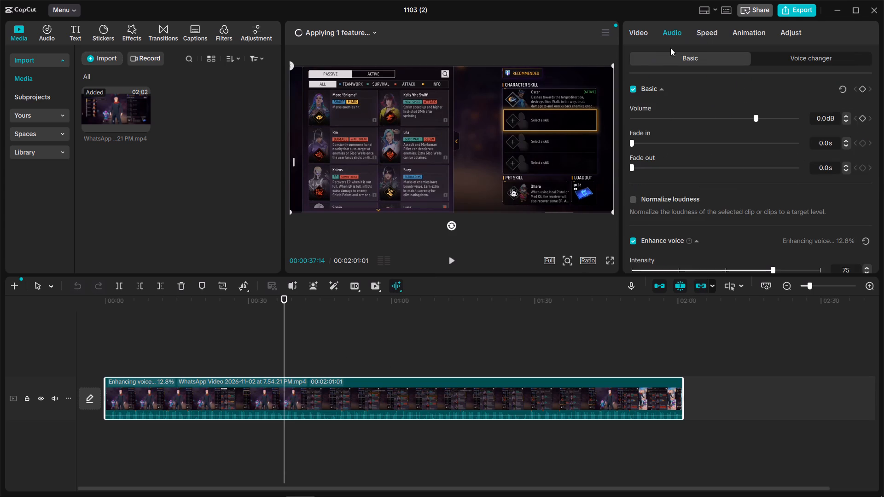
scroll(706, 179, "down", 2)
left_click(633, 136)
Open the video effects library with the playhead back at the start of the timeline.
left_click(256, 335)
left_click_drag(256, 335, 61, 368)
left_click(139, 31)
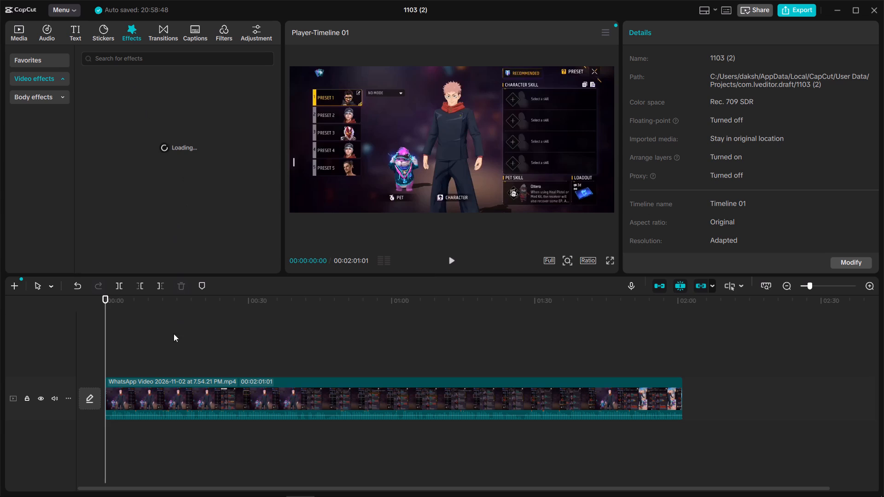
Preview the video from a point more than 10 seconds in, and again from the start of the timeline.
left_click(140, 356)
left_click_drag(140, 356, 158, 372)
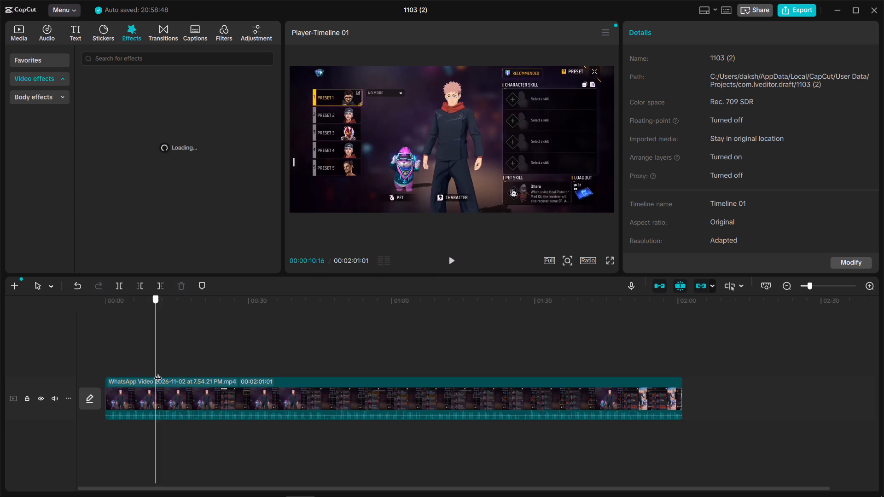
left_click_drag(158, 372, 166, 382)
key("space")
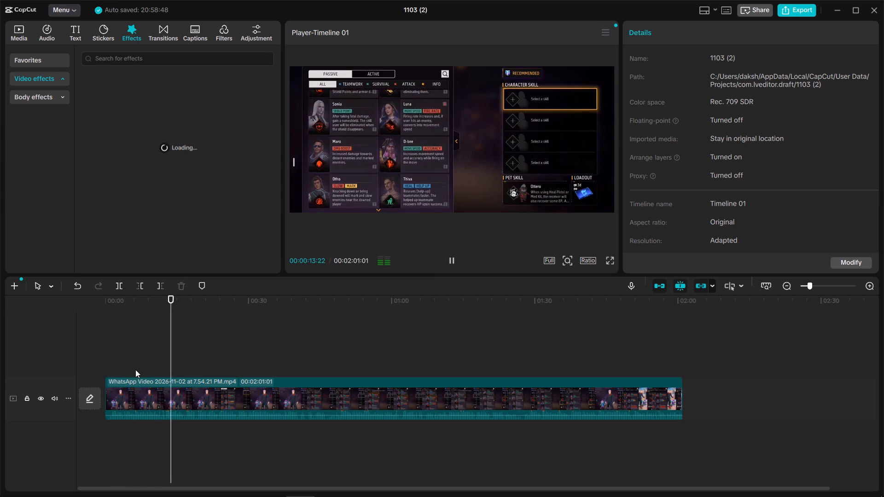
left_click(148, 352)
left_click_drag(148, 352, 102, 368)
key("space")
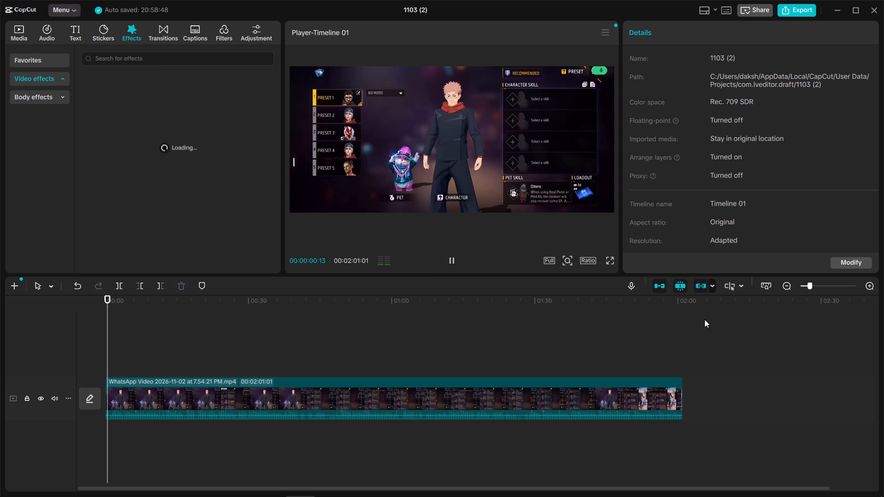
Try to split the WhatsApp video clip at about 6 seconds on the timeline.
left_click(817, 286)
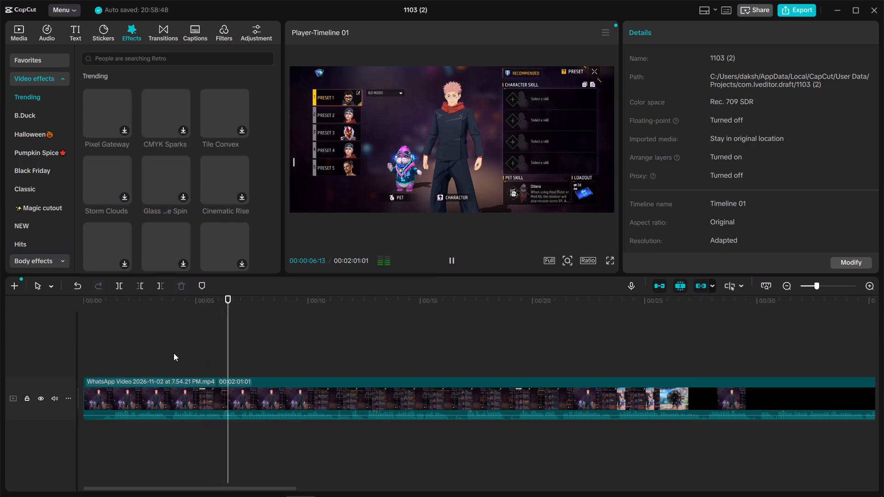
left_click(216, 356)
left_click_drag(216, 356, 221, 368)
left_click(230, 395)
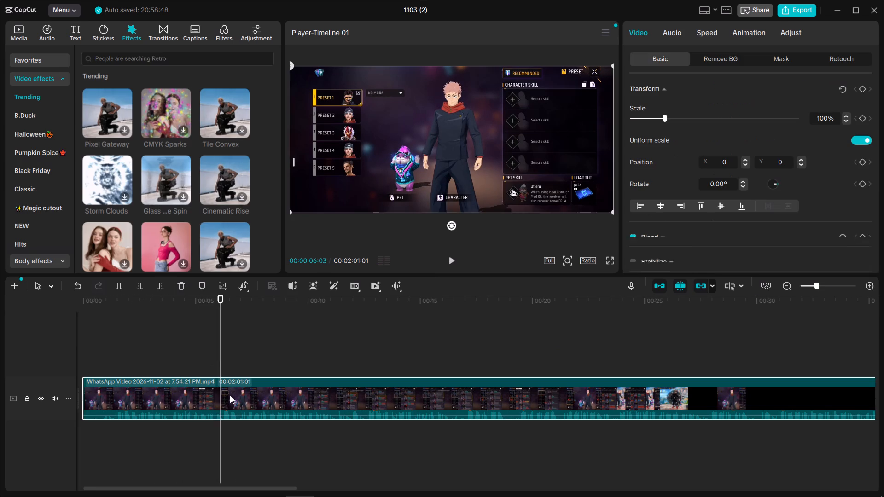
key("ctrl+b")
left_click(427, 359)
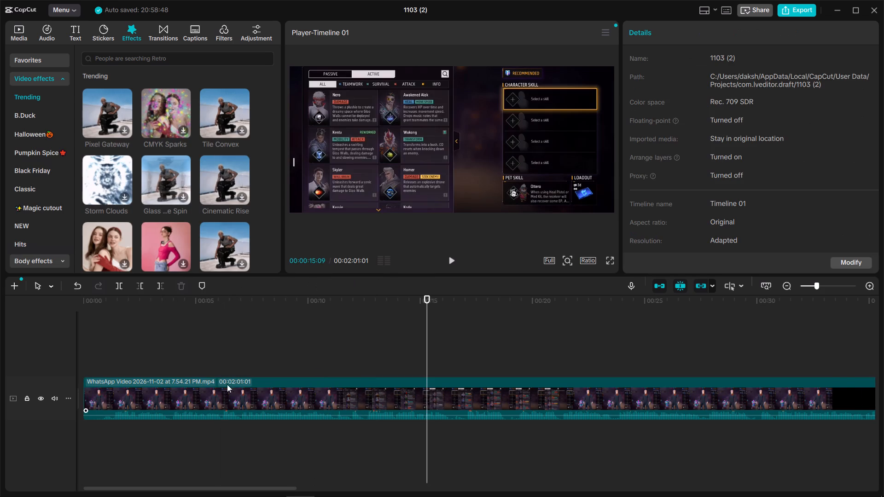
Split the video at about 00:00:06:03 and delete the opening section before the cut.
left_click(227, 369)
left_click_drag(227, 369, 221, 373)
left_click(223, 386)
key("ctrl+b")
left_click(194, 391)
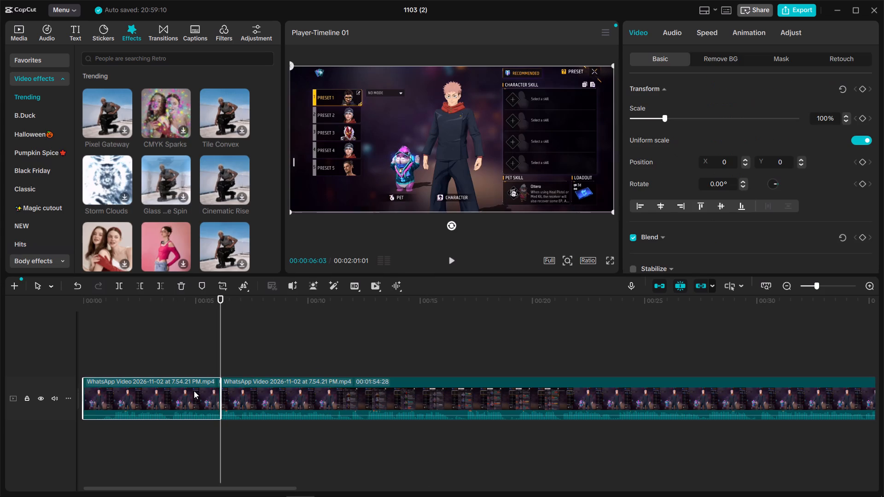
key("Delete")
Set the timeline's aspect ratio to 9:16.
left_click(150, 355)
left_click_drag(149, 355, 20, 375)
left_click(589, 260)
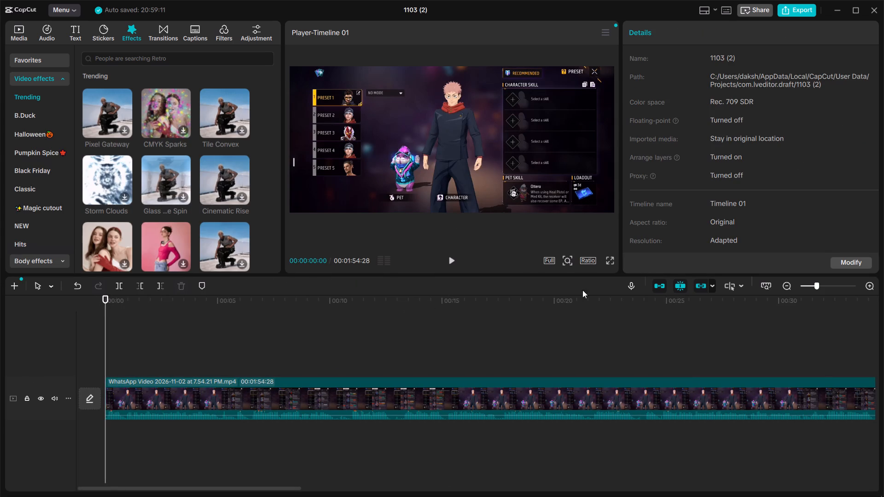
left_click(619, 377)
Enlarge the video clip to about 252% in the vertical frame, keeping it centred.
left_click(125, 352)
left_click_drag(125, 352, 81, 361)
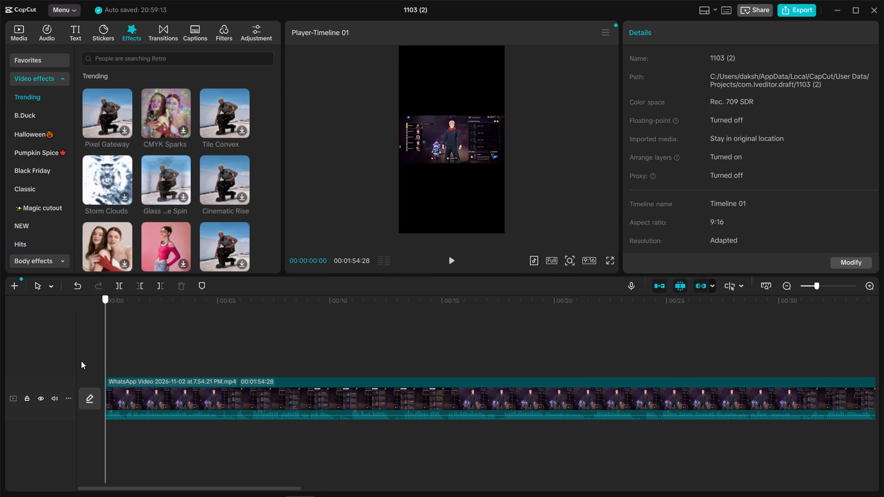
left_click_drag(81, 361, 81, 361)
left_click(146, 393)
left_click(497, 159)
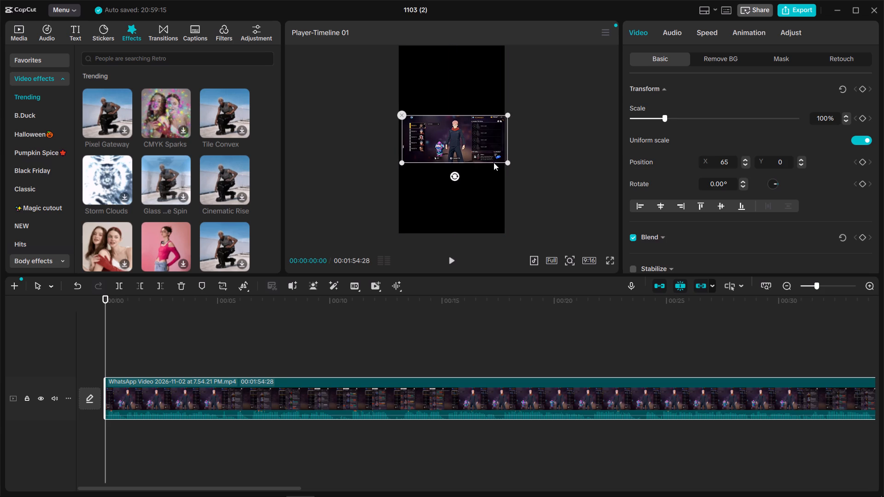
key("ctrl+z")
left_click_drag(507, 160, 592, 252)
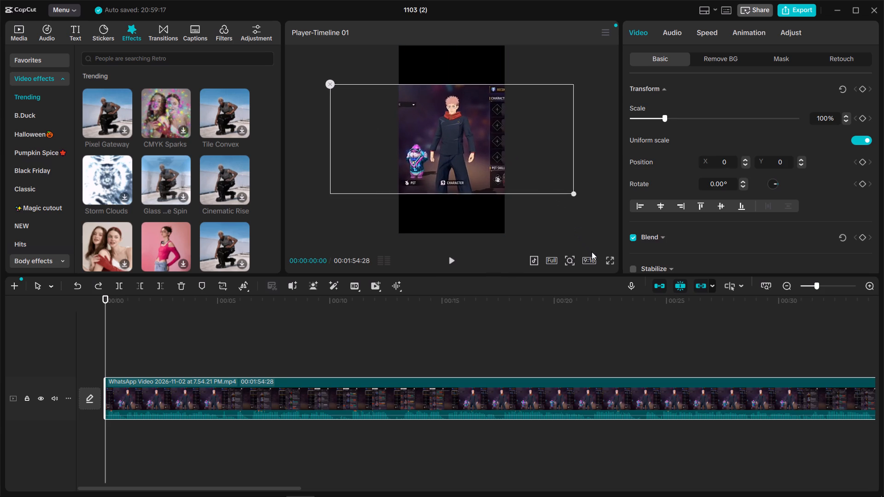
left_click_drag(592, 252, 605, 268)
Play back the opening seconds of the timeline repeatedly to find the first cut point.
left_click(140, 368)
left_click_drag(140, 368, 68, 375)
key("space")
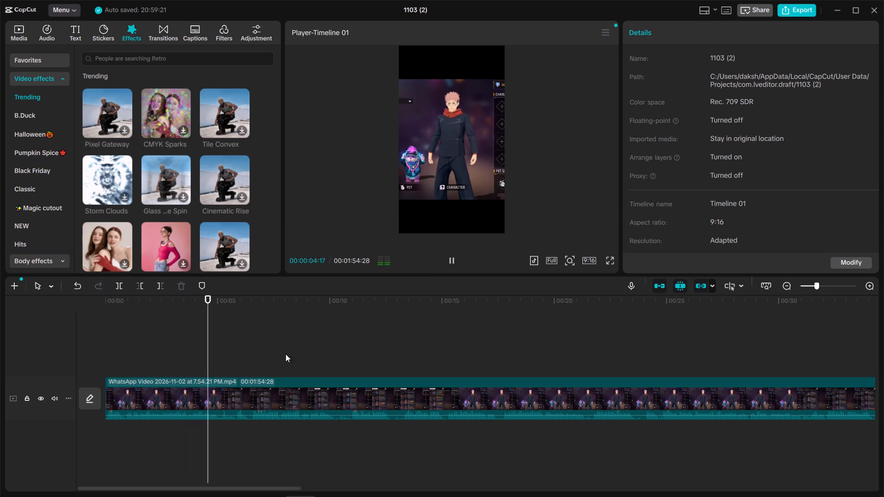
left_click(248, 357)
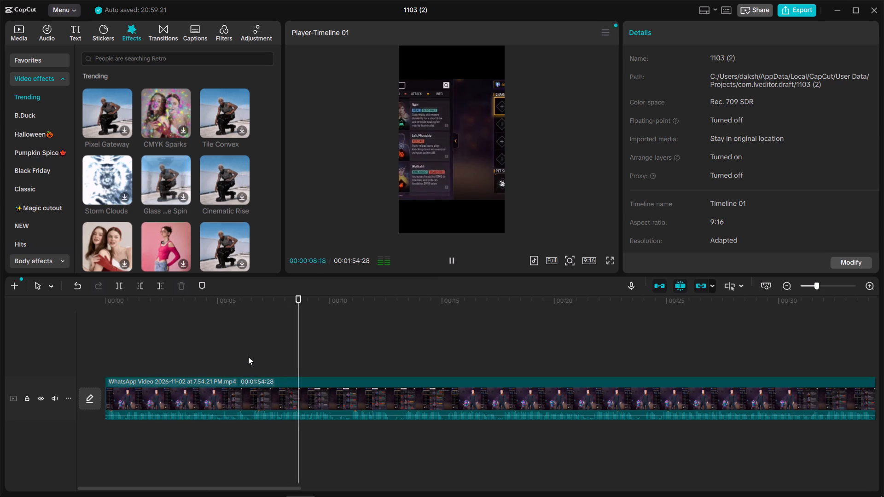
left_click_drag(248, 357, 63, 384)
key("space")
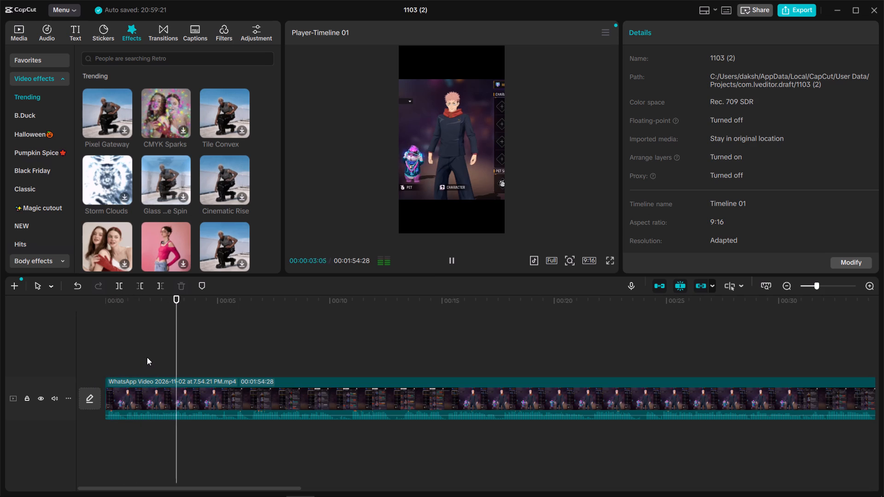
left_click(147, 357)
left_click_drag(147, 357, 115, 367)
key("space")
key("space")
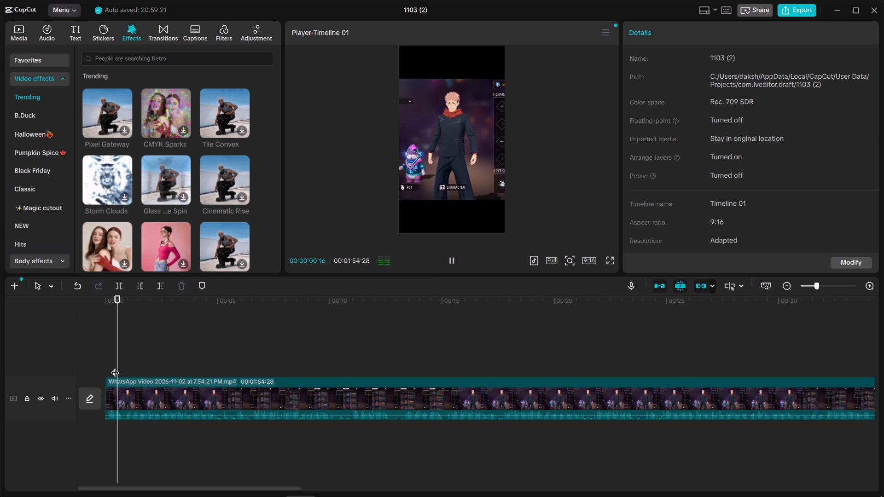
left_click(122, 362)
left_click_drag(122, 362, 99, 369)
key("space")
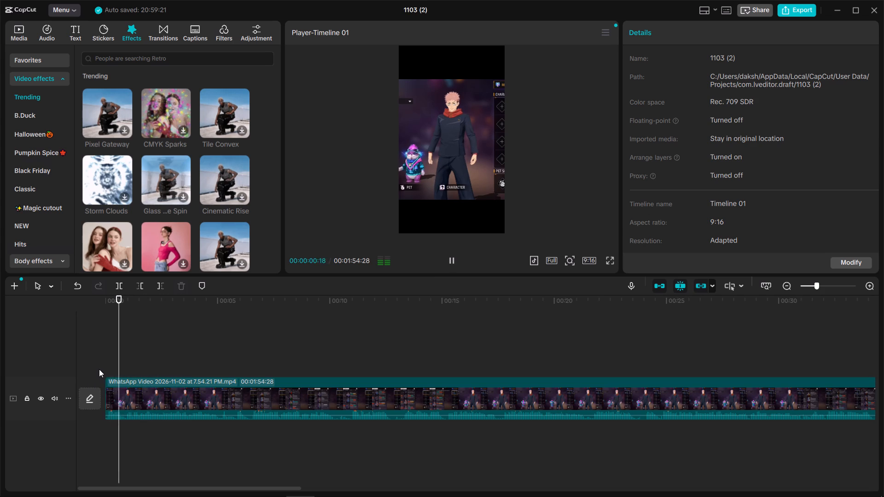
left_click(114, 363)
left_click_drag(114, 363, 126, 369)
key("space")
key("space")
Split the video clip at about 00:00:00:24.
left_click(117, 343)
left_click_drag(117, 343, 97, 347)
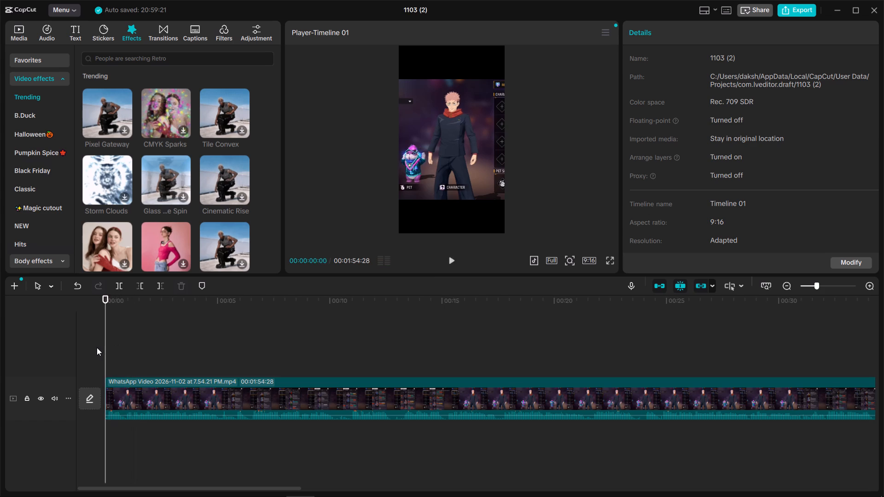
key("space")
key("space")
left_click(128, 379)
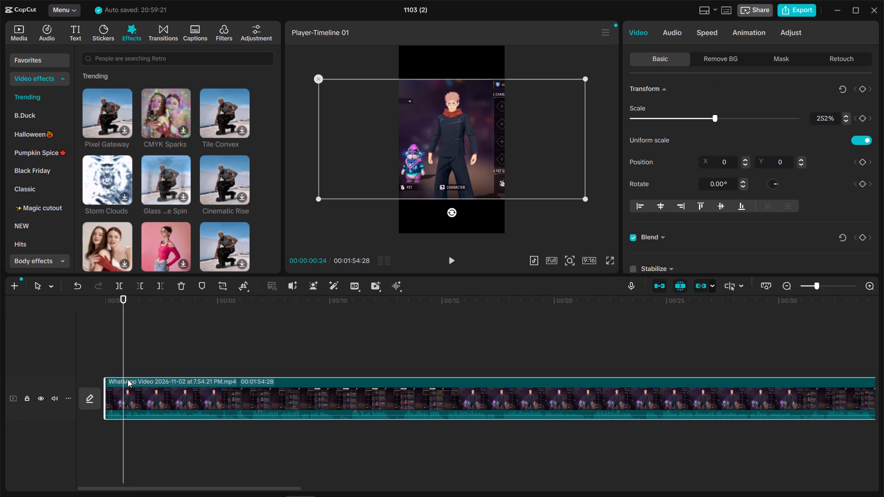
key("ctrl+b")
Trim the start of the second clip up to about 00:00:02:21.
left_click(126, 353)
left_click_drag(126, 353, 145, 361)
key("space")
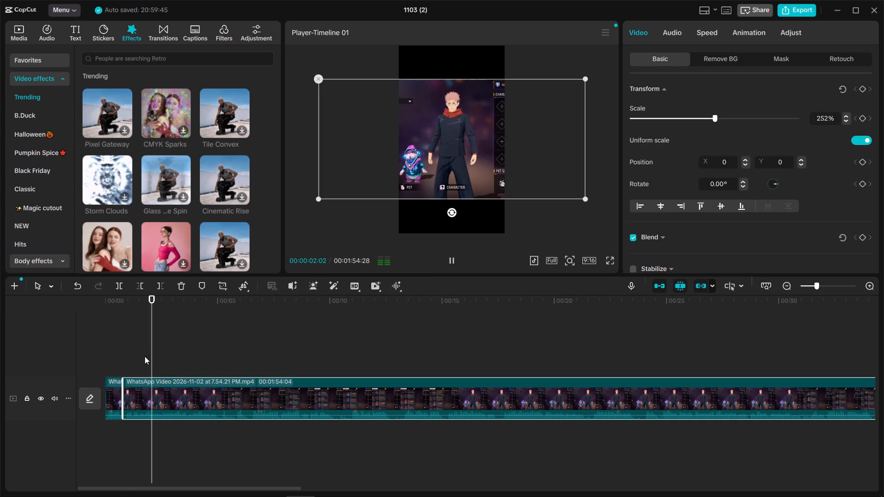
left_click(156, 347)
left_click_drag(156, 347, 166, 351)
left_click(170, 384)
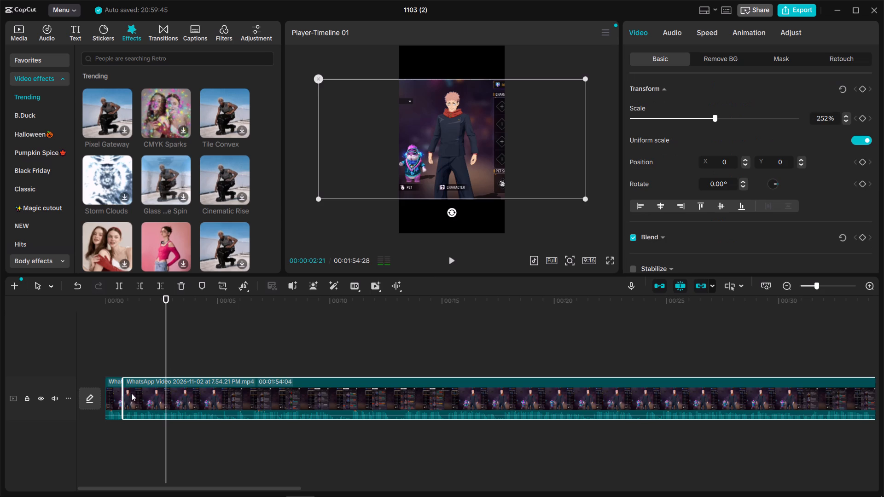
left_click_drag(125, 389, 165, 395)
Review the trimmed opening and split the second clip at about 00:00:03:02.
left_click(104, 357)
key("space")
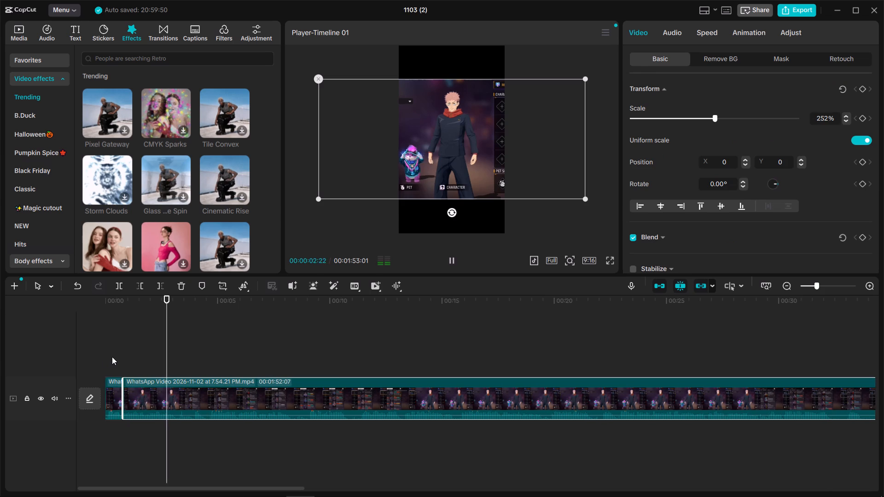
left_click(114, 357)
key("space")
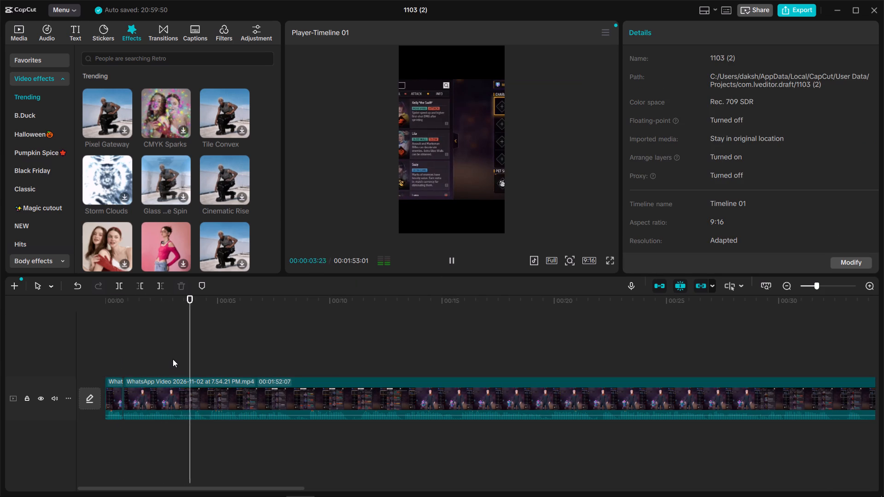
left_click(172, 359)
left_click_drag(172, 359, 157, 361)
key("space")
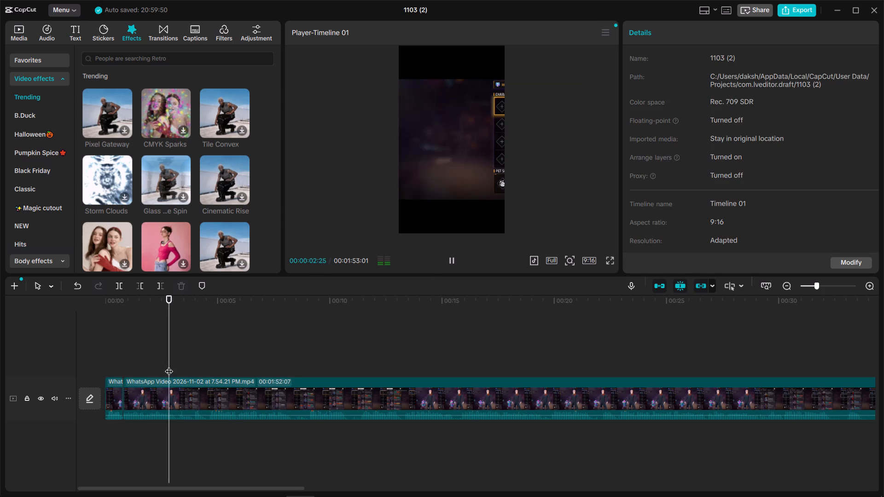
key("space")
left_click(184, 381)
key("ctrl+b")
Reduce the third clip's scale to about 200% so more of the skill menu fits the frame.
double_click(176, 357)
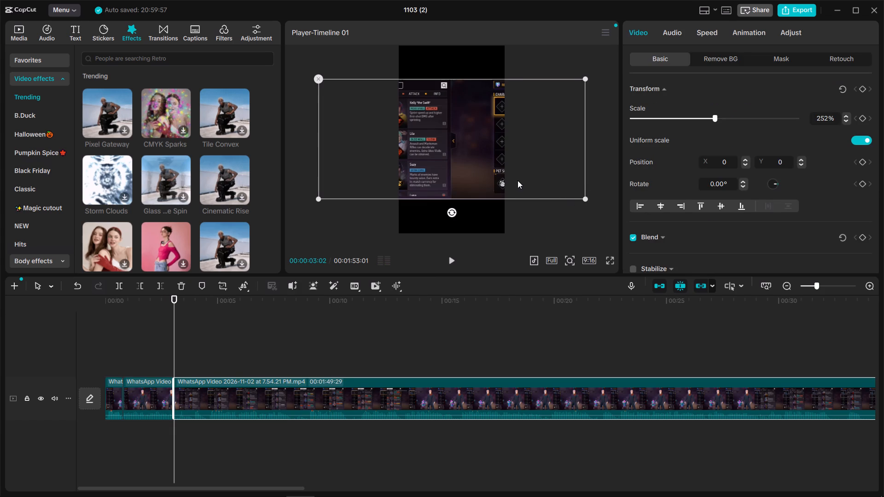
key("space")
key("space")
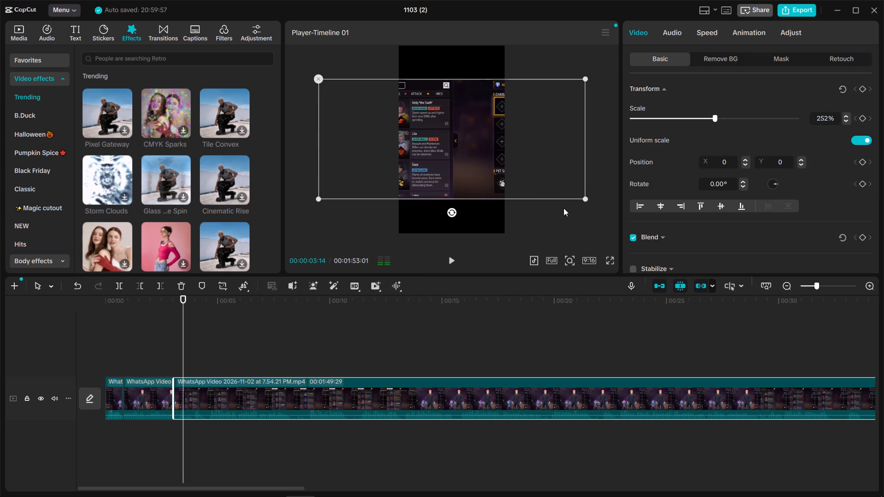
left_click_drag(584, 200, 543, 180)
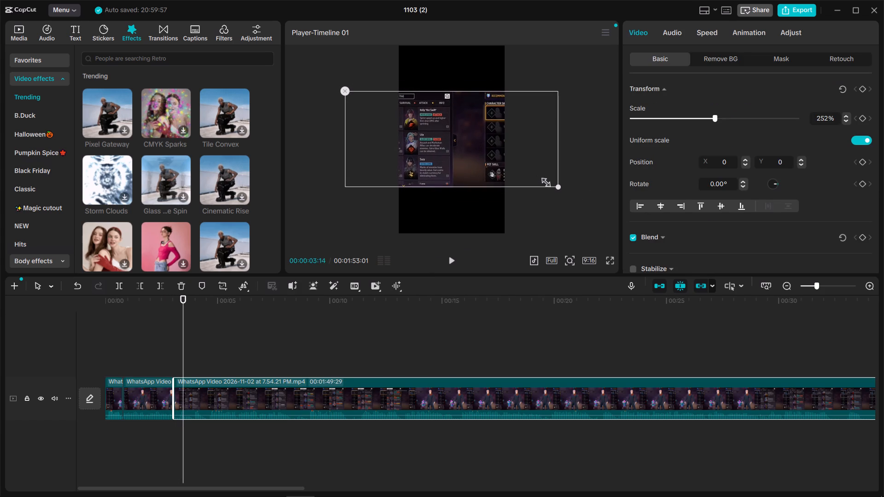
left_click_drag(543, 180, 542, 180)
With the first two clips selected, reduce the displayed footage to about 224% and lower it to about Y -153.
left_click(160, 347)
left_click_drag(160, 347, 186, 353)
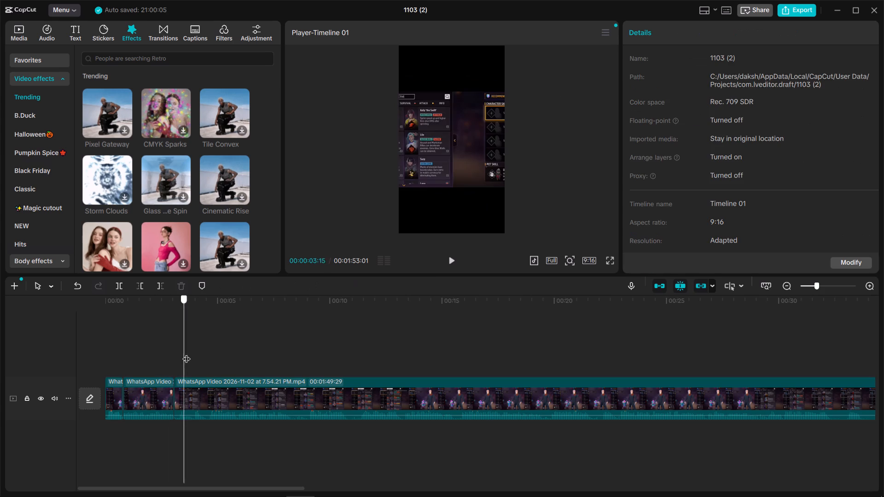
left_click_drag(186, 353, 460, 352)
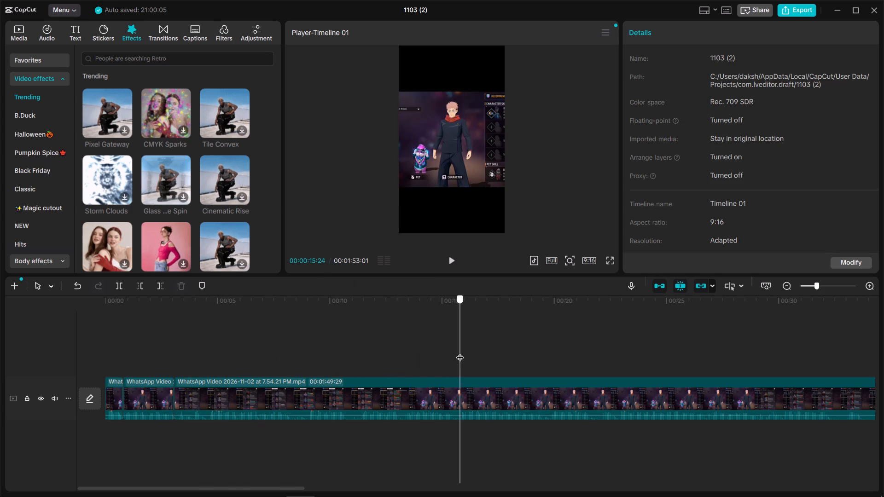
left_click_drag(460, 352, 183, 369)
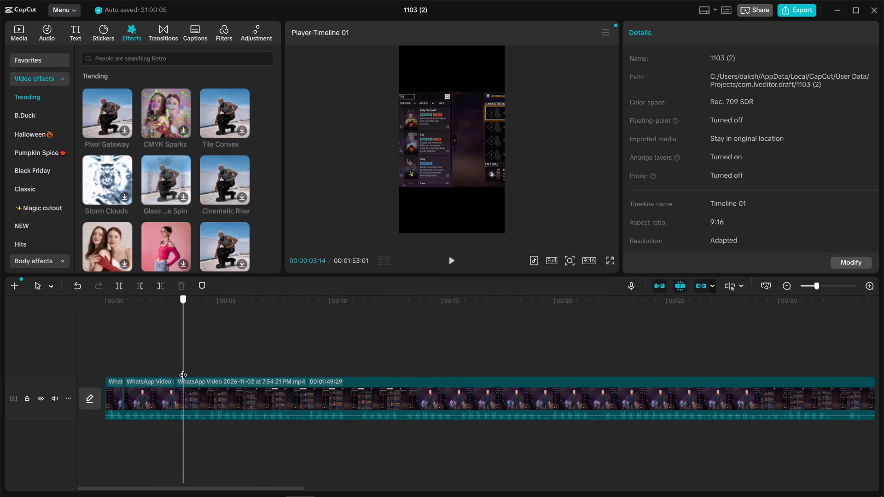
left_click_drag(183, 369, 184, 374)
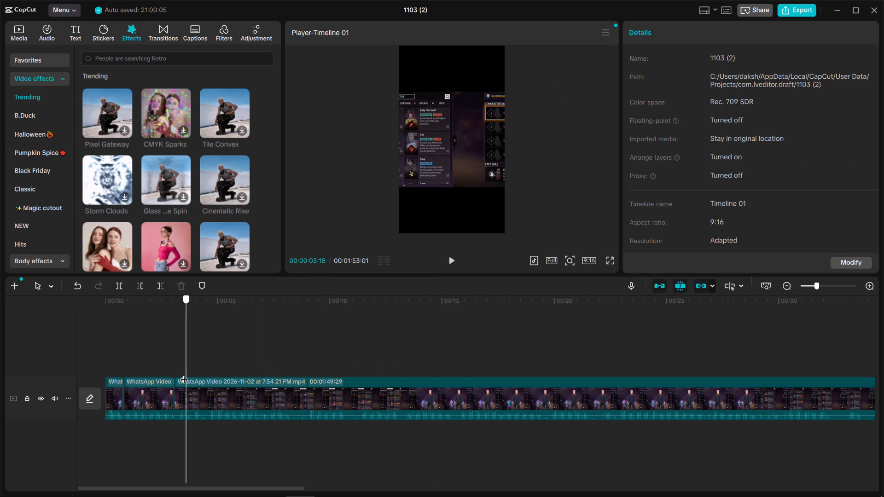
left_click_drag(184, 374, 197, 381)
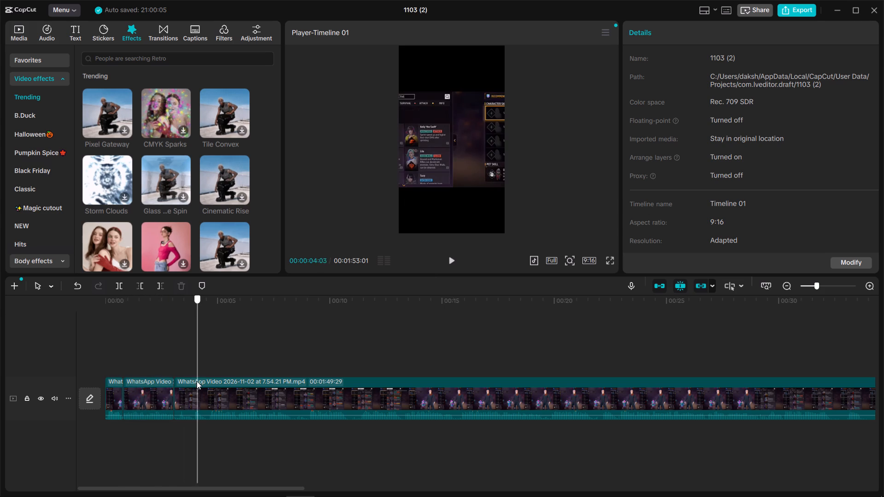
left_click_drag(197, 381, 141, 386)
left_click_drag(108, 370, 141, 390)
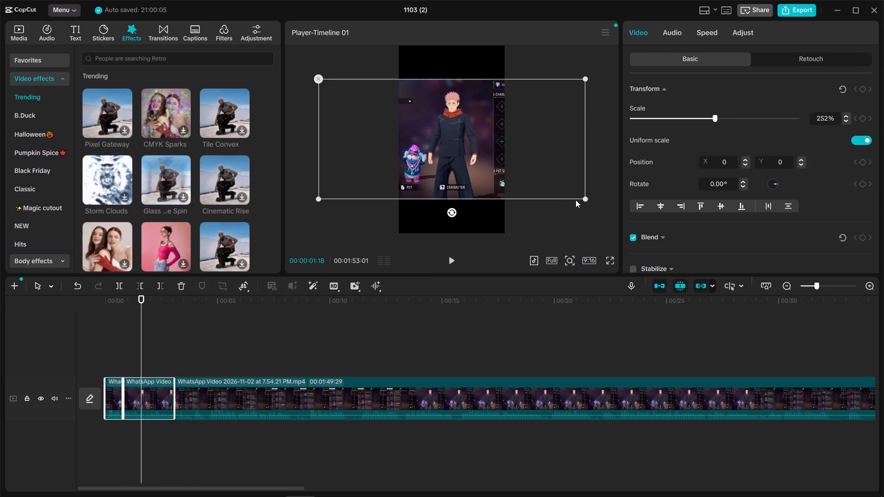
left_click_drag(582, 200, 573, 198)
left_click_drag(557, 185, 582, 203)
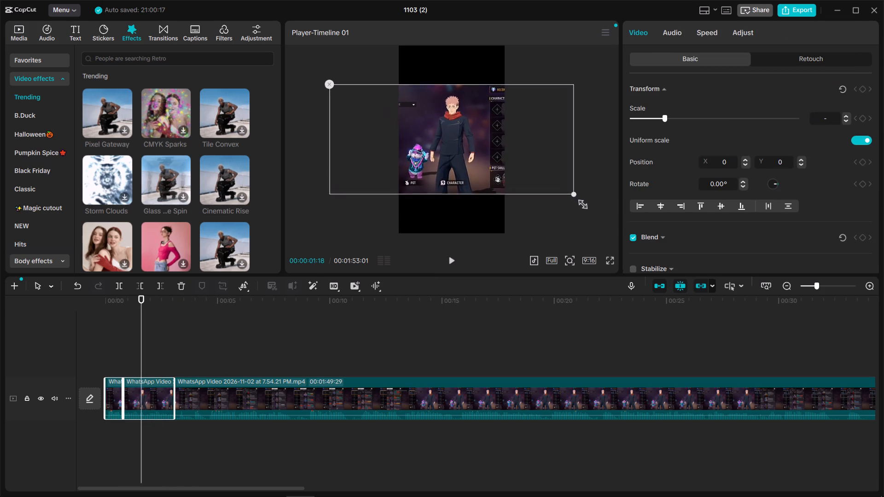
left_click_drag(582, 203, 573, 201)
left_click_drag(515, 172, 516, 180)
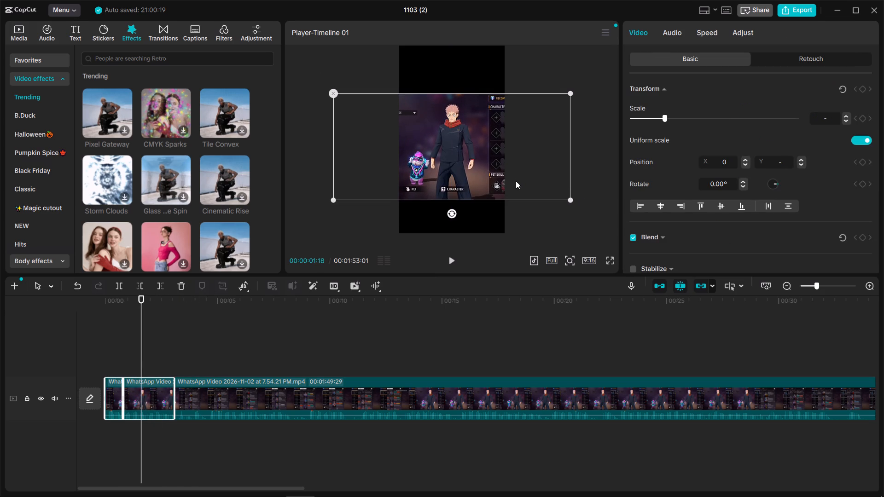
Move the third clip slightly down in the vertical frame.
left_click(180, 355)
left_click_drag(180, 355, 190, 360)
left_click(200, 392)
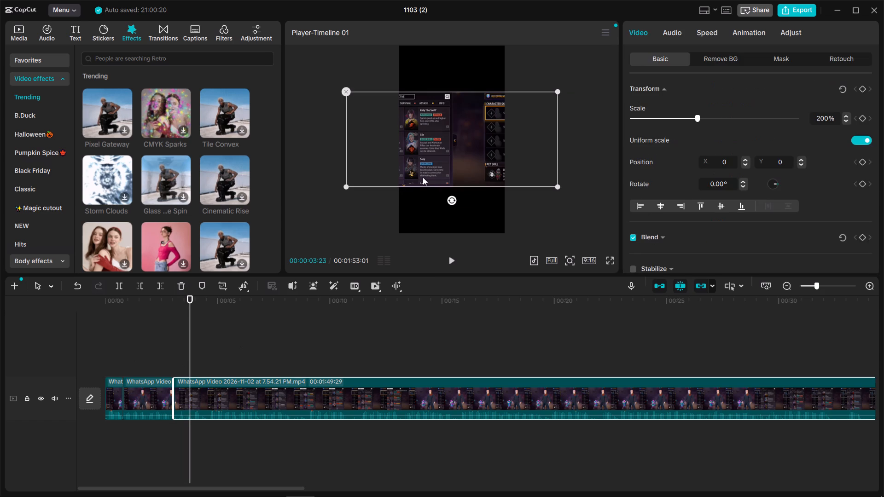
left_click_drag(425, 177, 427, 186)
Reduce the short first clip's scale to about 228%.
left_click(168, 351)
left_click_drag(167, 352, 192, 359)
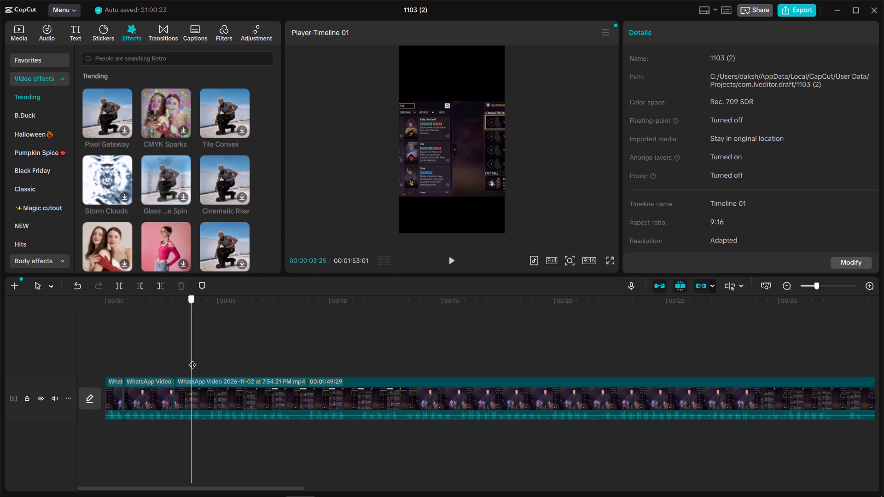
left_click_drag(192, 359, 127, 381)
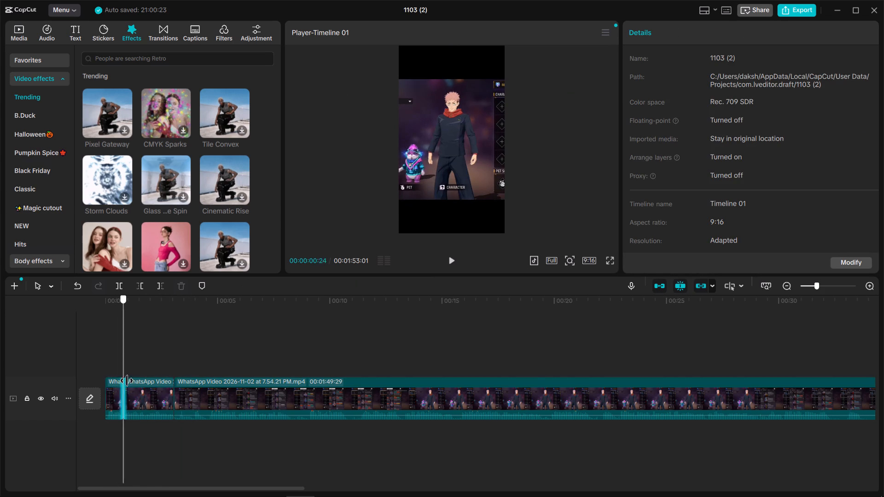
left_click_drag(127, 381, 116, 384)
left_click(114, 388)
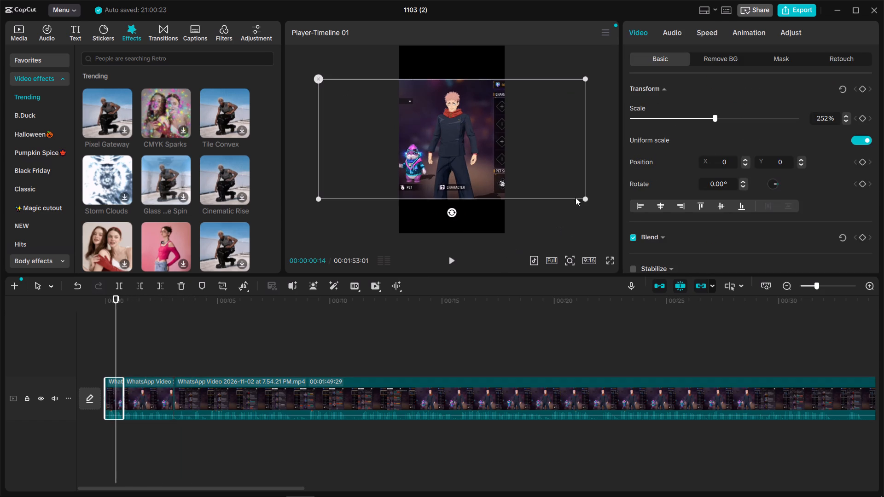
left_click_drag(584, 200, 562, 195)
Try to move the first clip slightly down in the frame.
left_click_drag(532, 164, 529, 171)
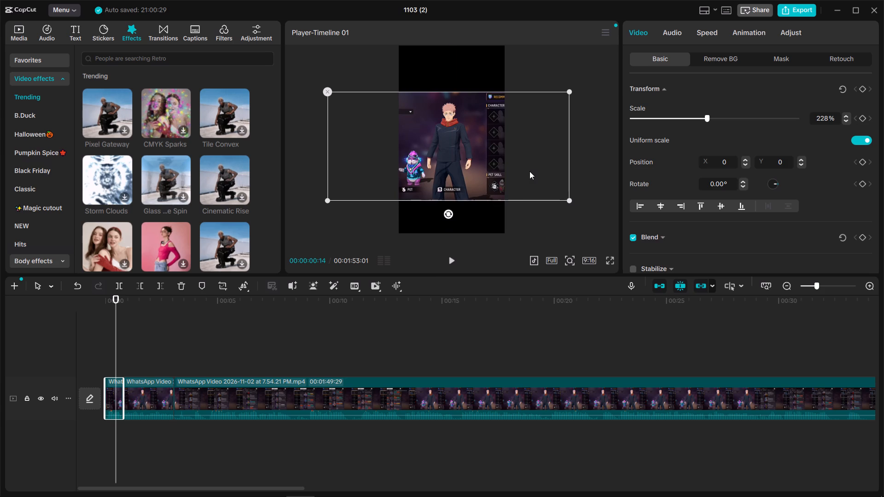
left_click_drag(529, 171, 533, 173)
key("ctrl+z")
Match the short first clip to the second one by setting its Y position to -153 and scale to 224%.
left_click(141, 360)
left_click(152, 384)
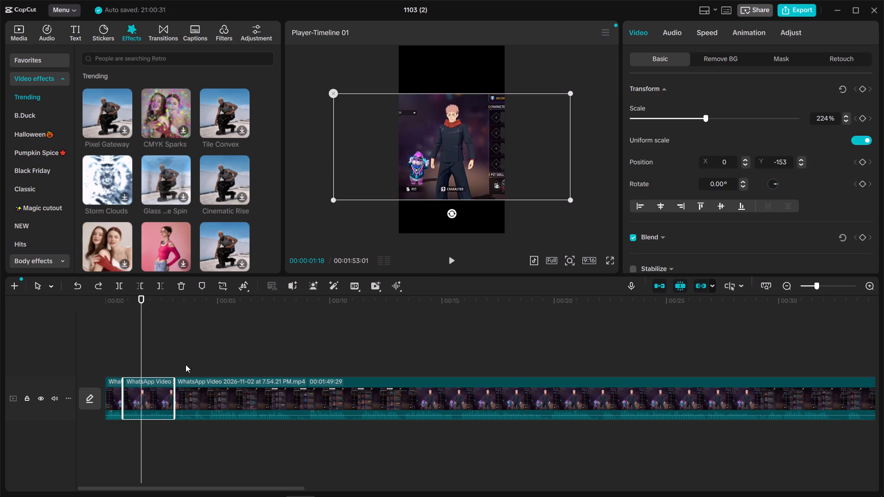
left_click(124, 358)
left_click(111, 395)
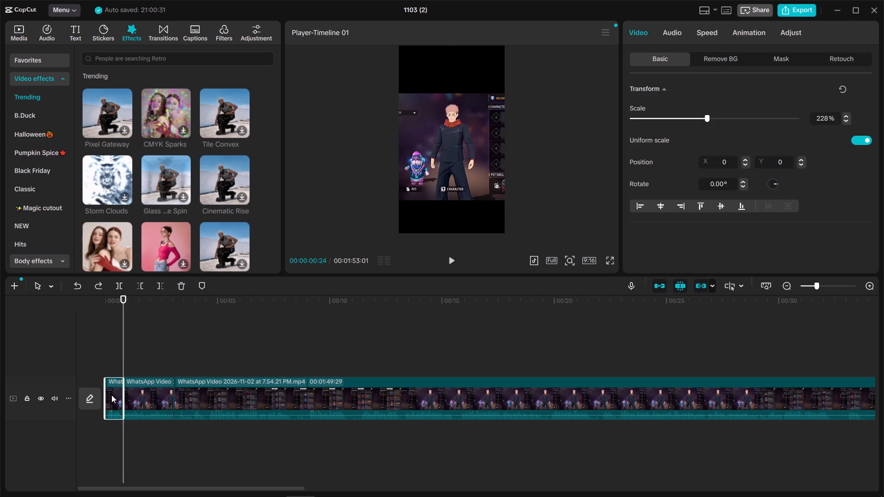
left_click(786, 160)
key("BackSpace")
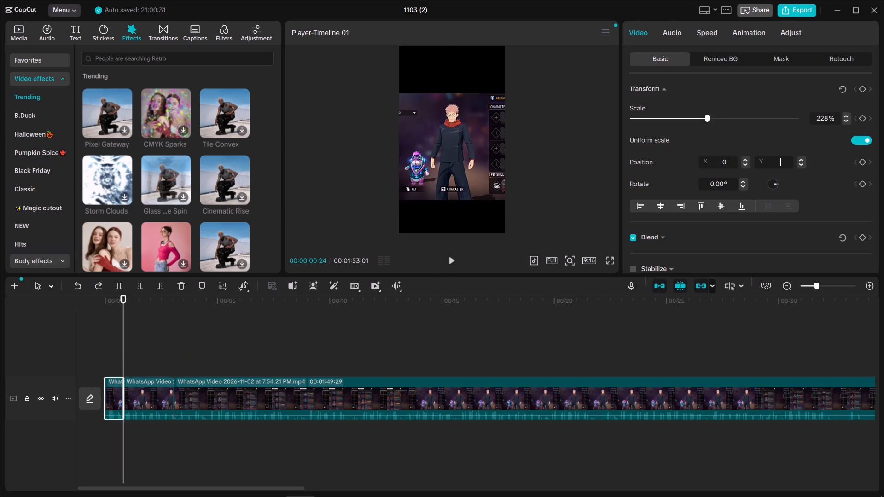
type("-15")
key("3")
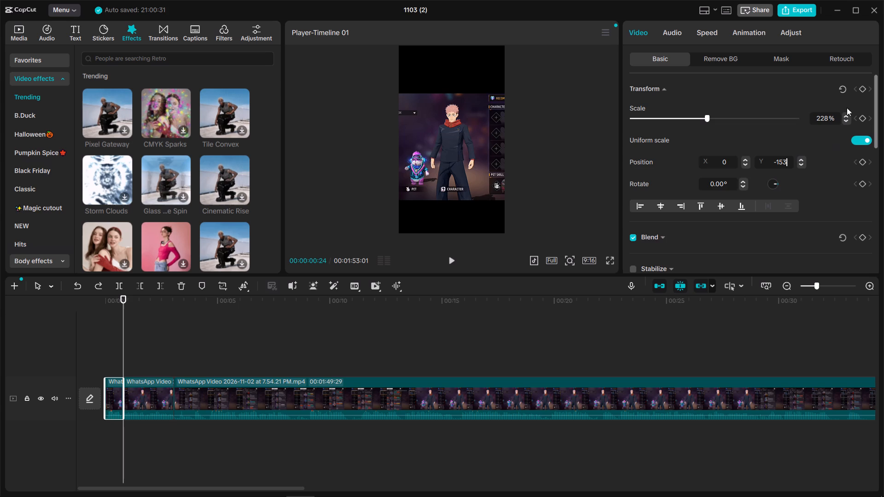
left_click(827, 115)
key("equal")
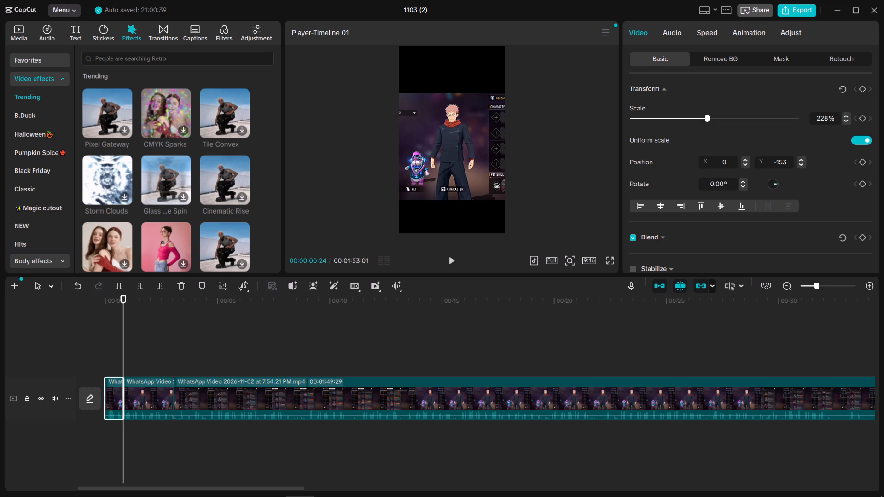
key("BackSpace")
key("4")
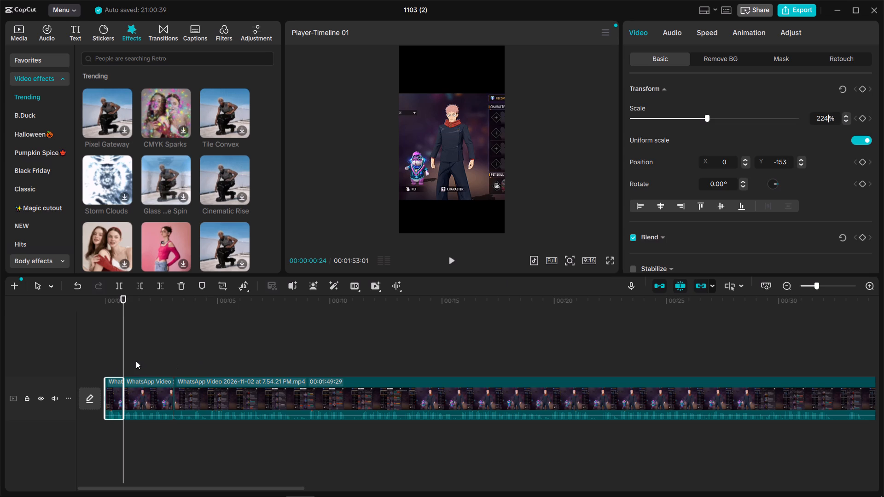
left_click(136, 361)
Play and scrub through the first seconds of the timeline to examine the joins between the three clips.
left_click_drag(136, 361, 200, 364)
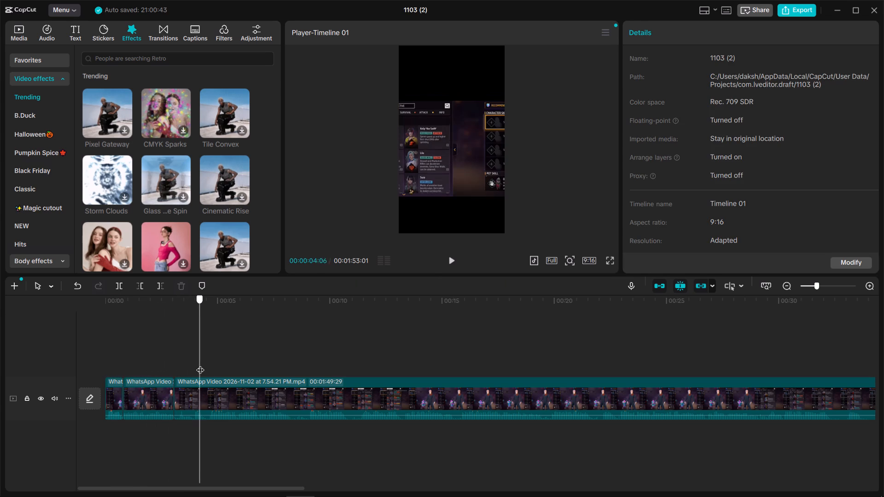
left_click_drag(200, 364, 118, 384)
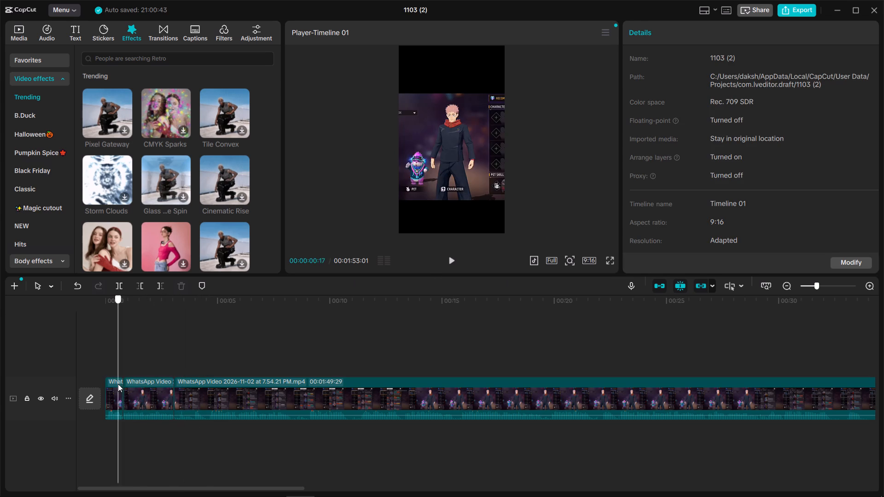
left_click_drag(118, 384, 174, 385)
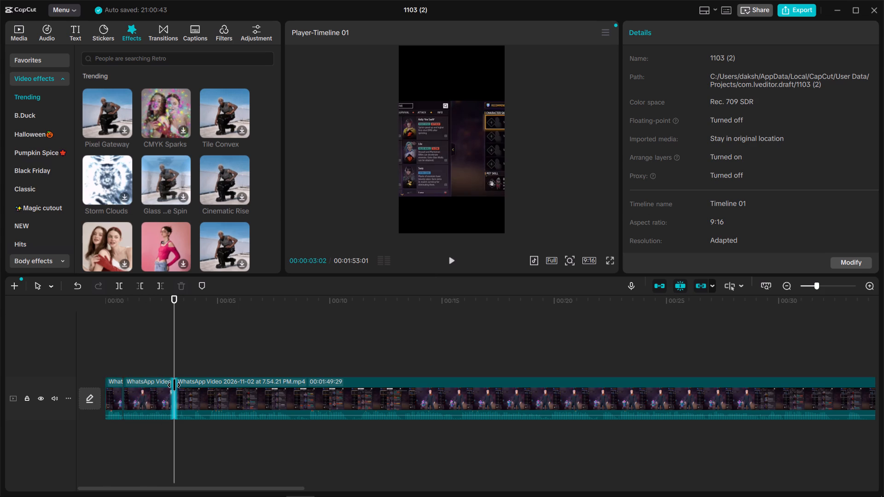
key("space")
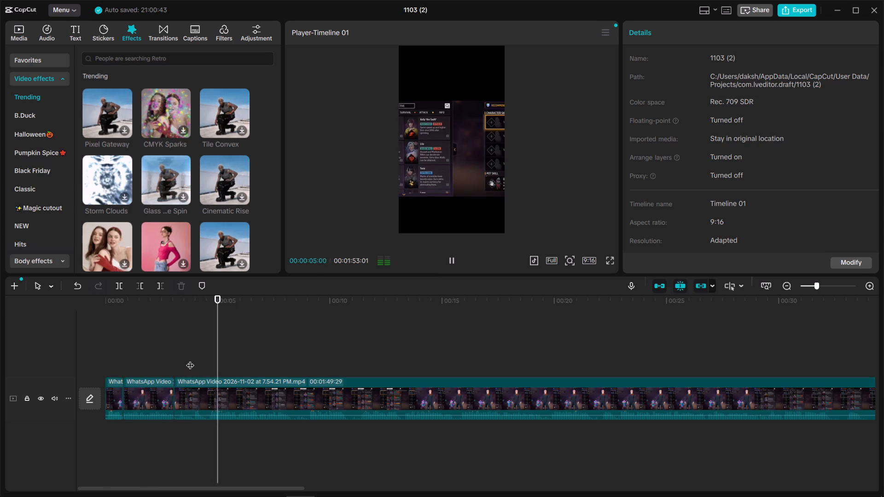
double_click(605, 264)
key("Escape")
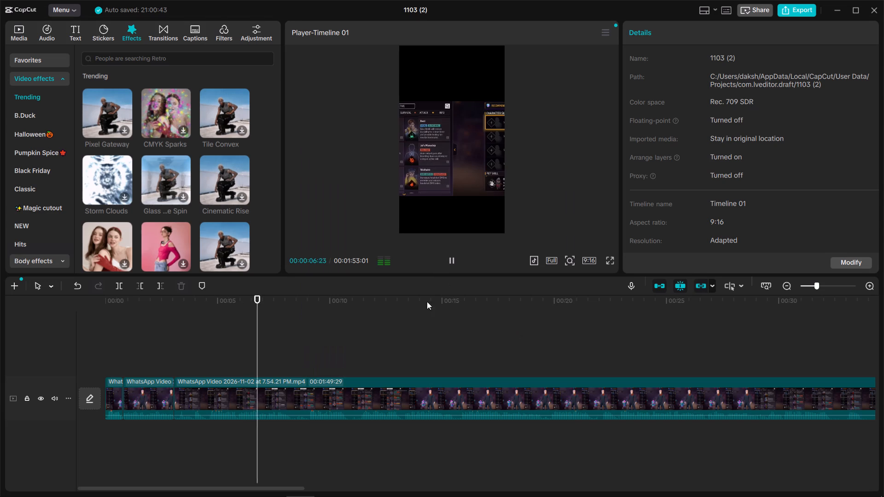
left_click(247, 364)
left_click_drag(244, 364, 154, 384)
key("space")
left_click(189, 371)
key("space")
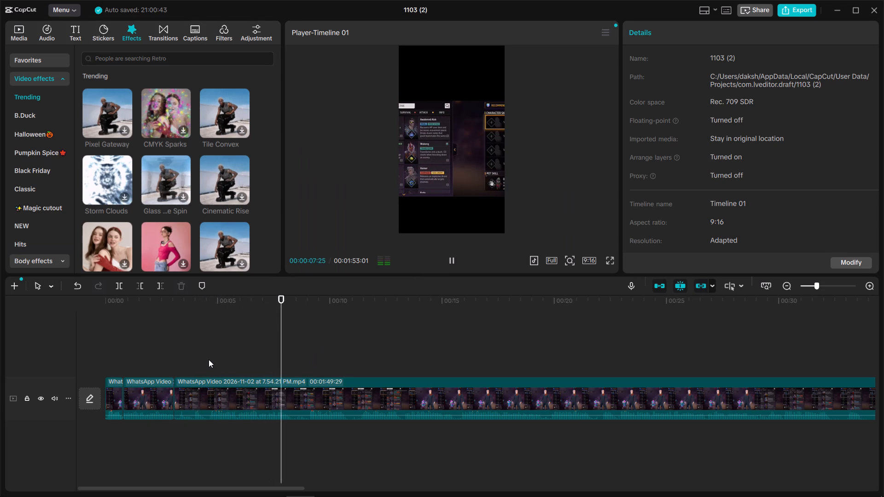
Trim the start of the third clip up to about 00:00:04:19.
left_click(197, 360)
left_click_drag(197, 360, 209, 381)
left_click(209, 383)
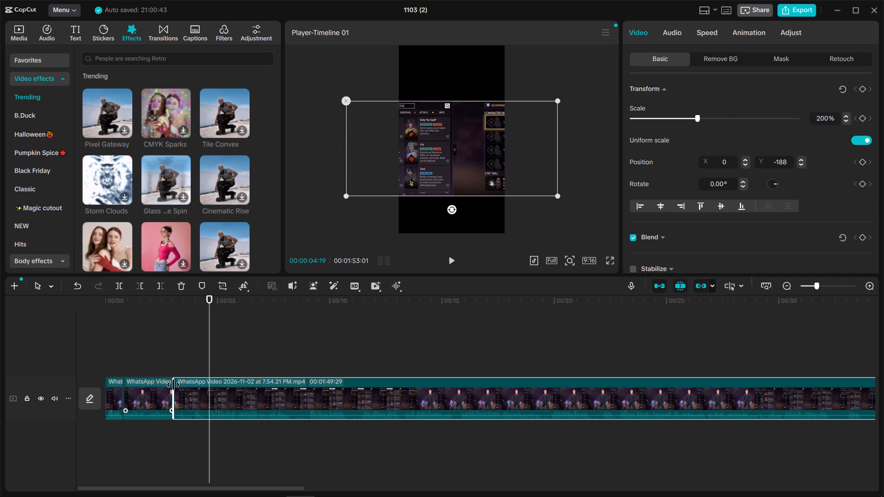
left_click_drag(173, 385, 209, 388)
Extract the audio of the long third clip onto its own audio track.
left_click(163, 360)
key("space")
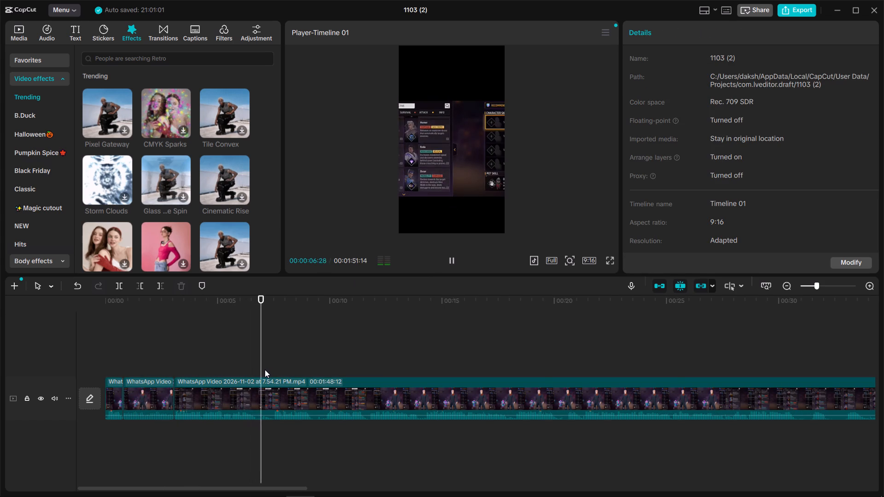
key("space")
left_click(254, 365)
left_click_drag(254, 365, 258, 370)
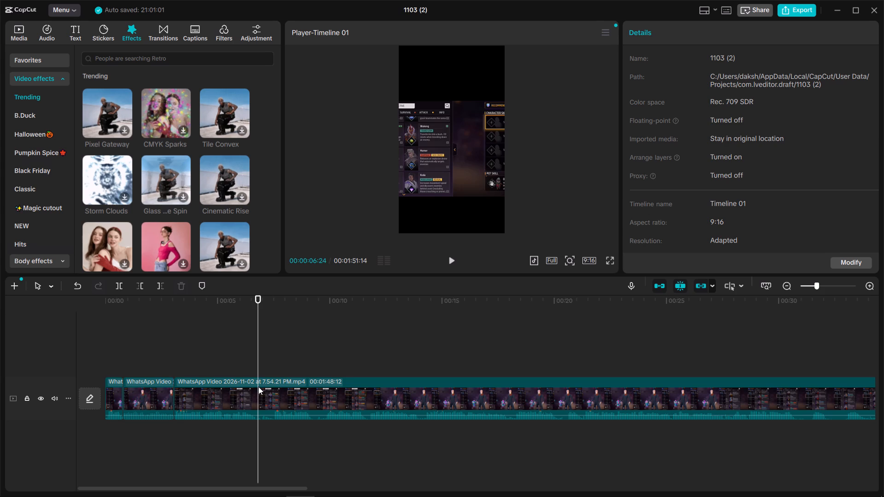
left_click(258, 387)
right_click(245, 390)
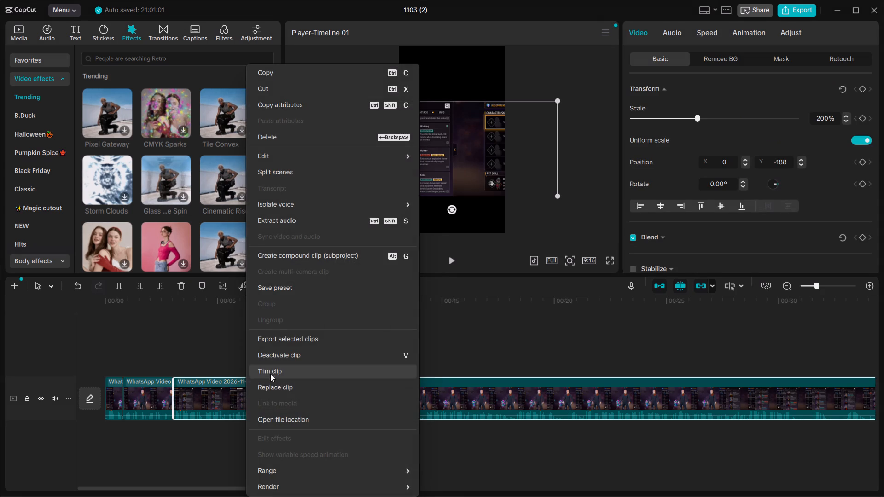
left_click(229, 393)
left_click_drag(260, 361, 285, 366)
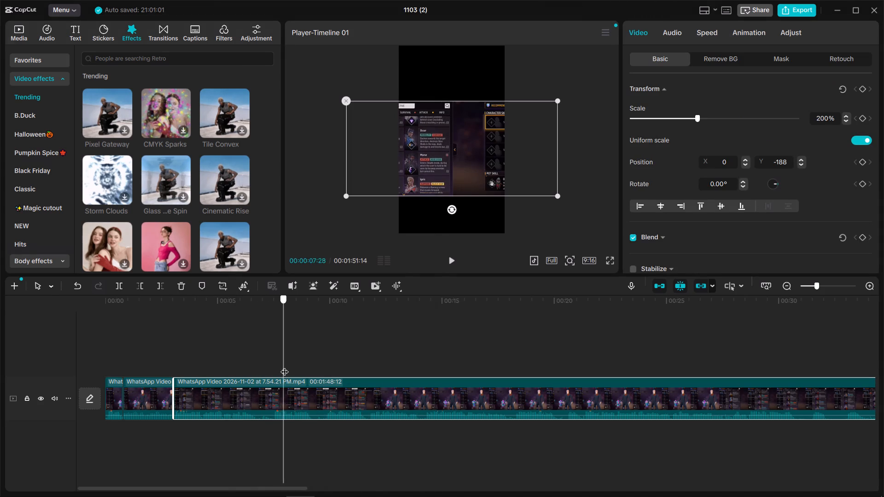
left_click_drag(285, 366, 270, 381)
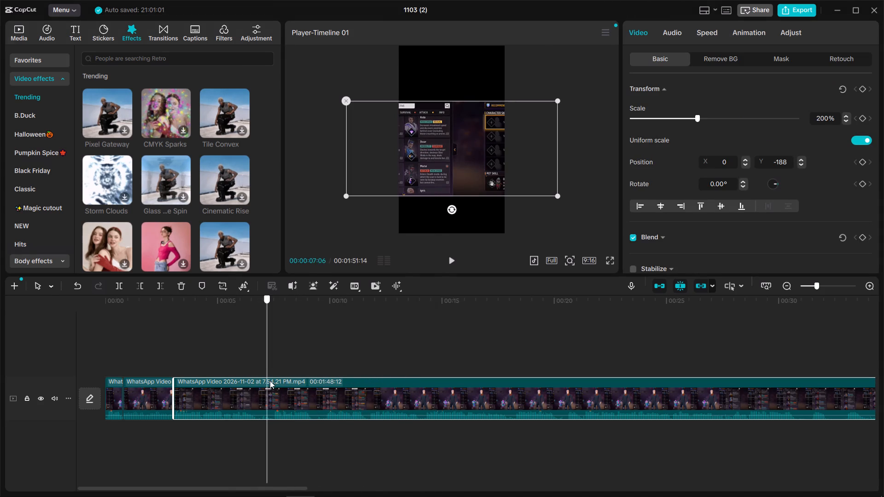
left_click_drag(270, 381, 257, 385)
right_click(257, 385)
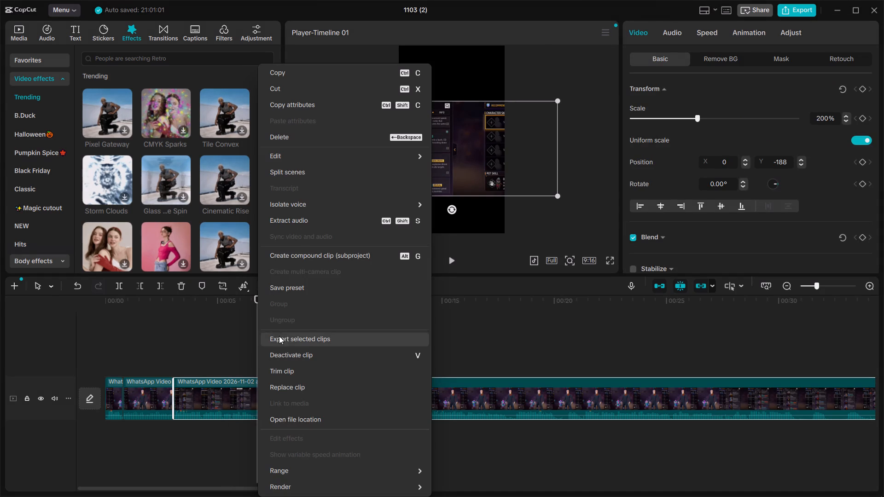
left_click(313, 219)
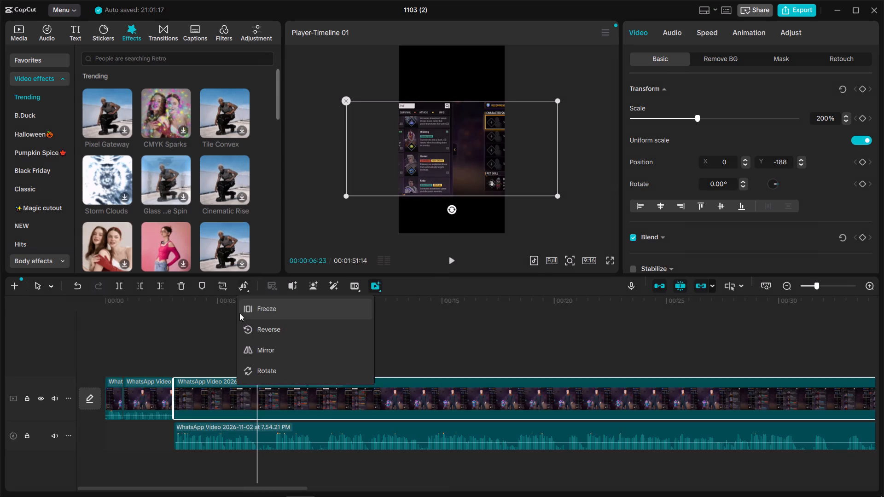
Add a default text at the very start of the timeline above the video and extend it to about 31.5 seconds.
left_click(215, 326)
left_click_drag(215, 326, 157, 348)
key("space")
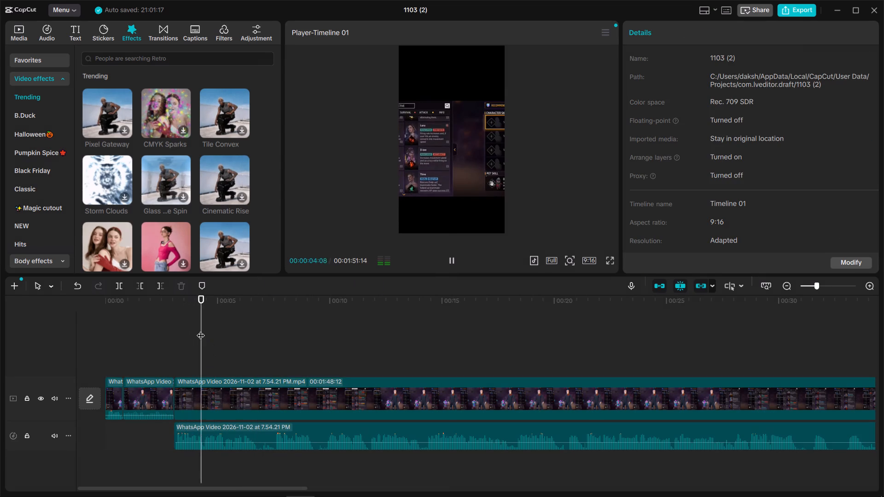
left_click(179, 343)
left_click_drag(179, 343, 109, 358)
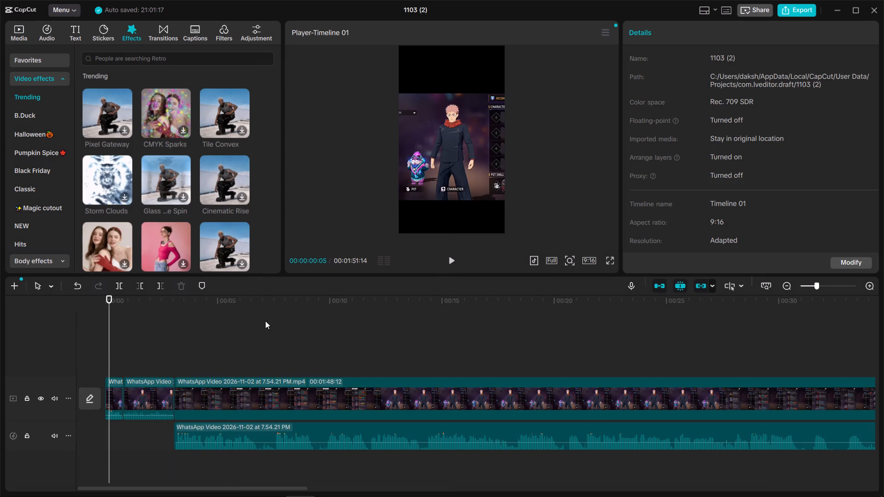
left_click_drag(109, 334, 95, 336)
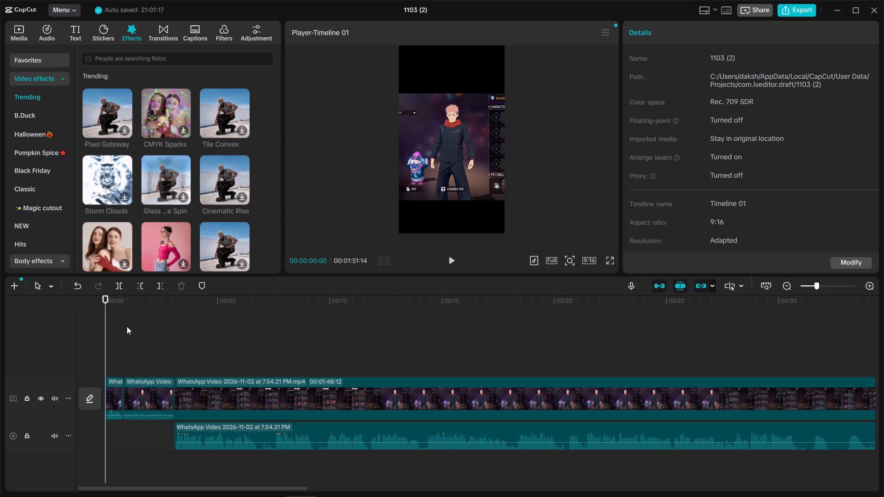
left_click(84, 35)
left_click_drag(105, 79, 108, 361)
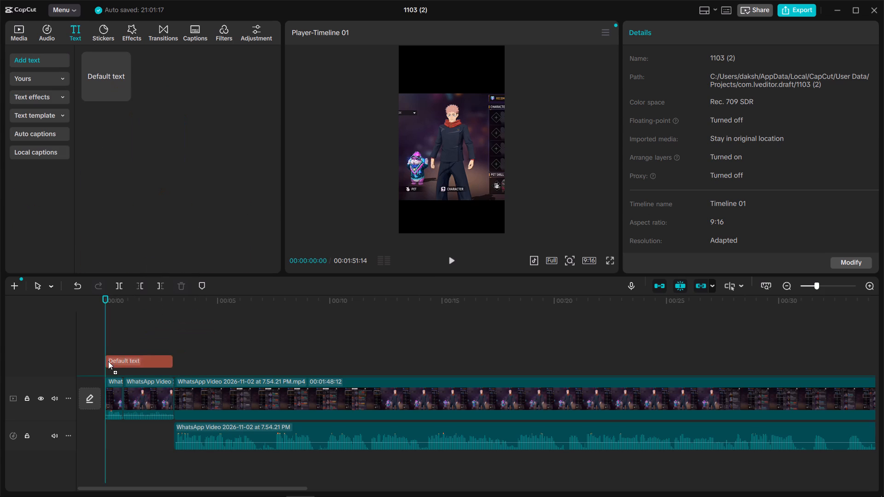
left_click_drag(108, 361, 100, 365)
left_click_drag(172, 368, 815, 356)
Replace the default text with "Rusher character combinaton".
left_click_drag(689, 85, 686, 85)
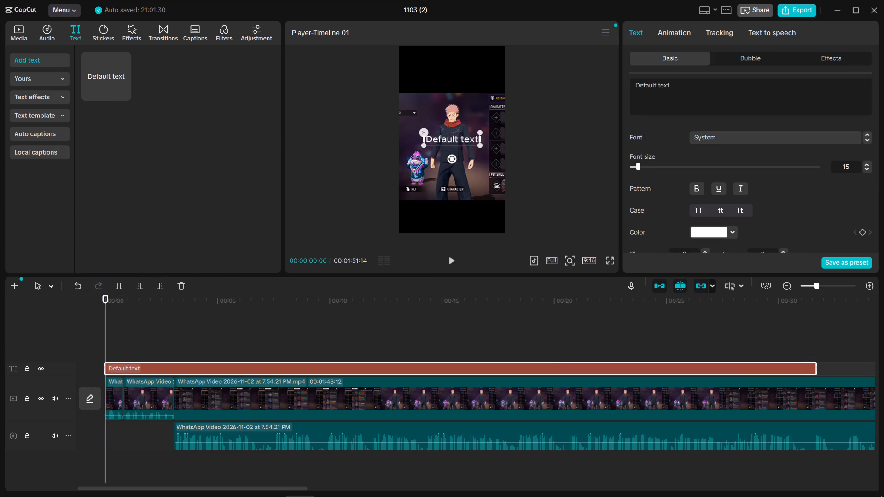
left_click_drag(686, 85, 624, 85)
key("BackSpace")
type("Rusher character")
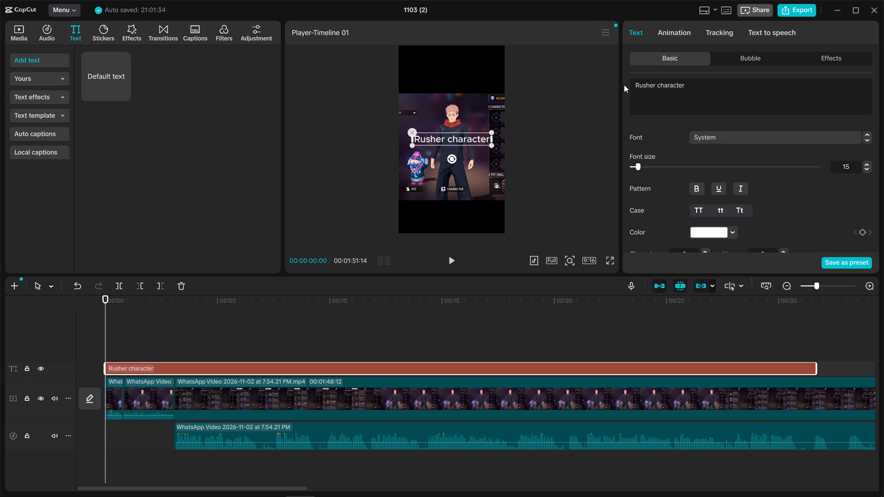
key("space")
type("combinaton")
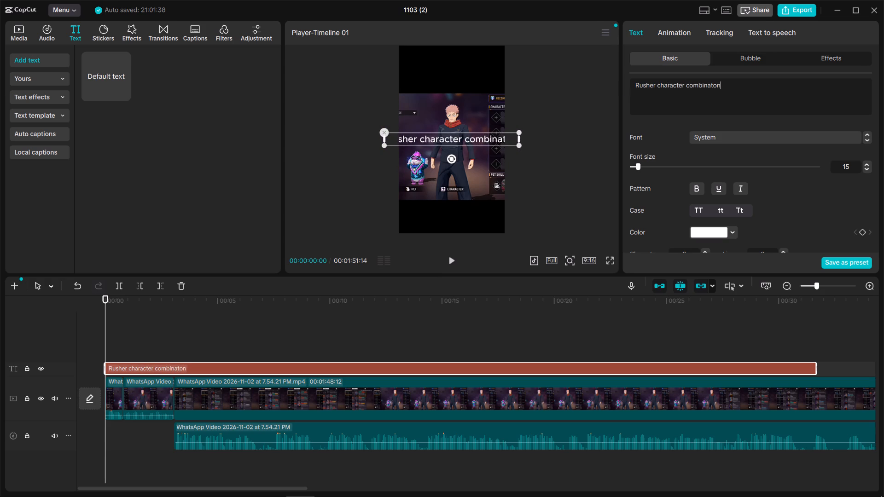
Colour only the word "combinaton" in the title red.
left_click_drag(686, 84, 747, 91)
left_click(741, 136)
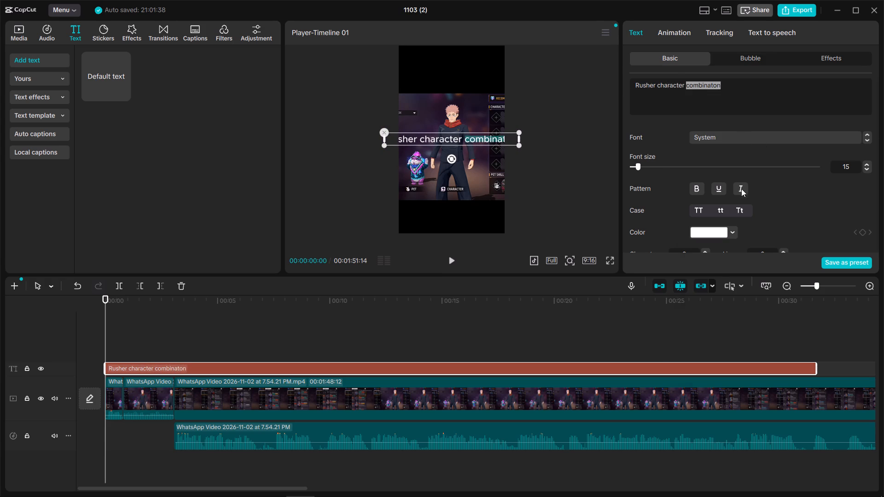
left_click(669, 193)
left_click(717, 233)
left_click_drag(753, 261, 837, 228)
Set the title's font to Impact.
left_click(773, 94)
left_click(717, 138)
left_click(723, 162)
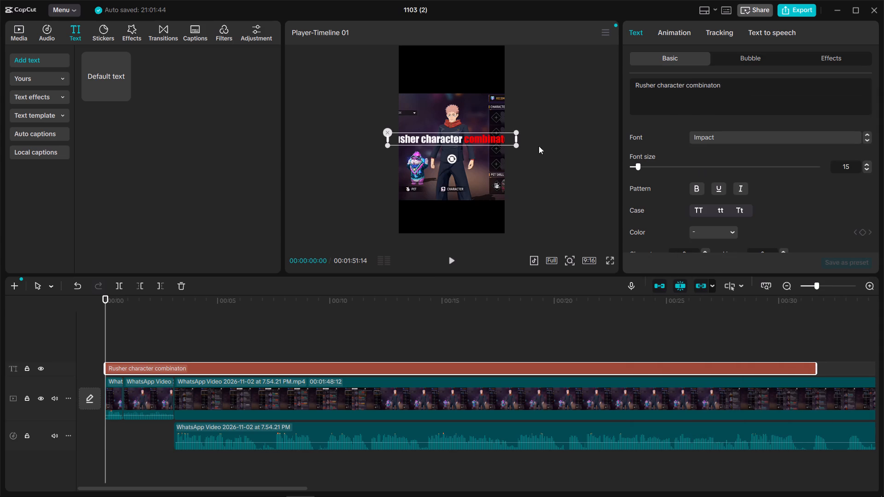
Shrink the title to fit the frame width and place it centred in the black area just above the footage.
left_click_drag(515, 147, 487, 136)
left_click_drag(471, 141, 476, 96)
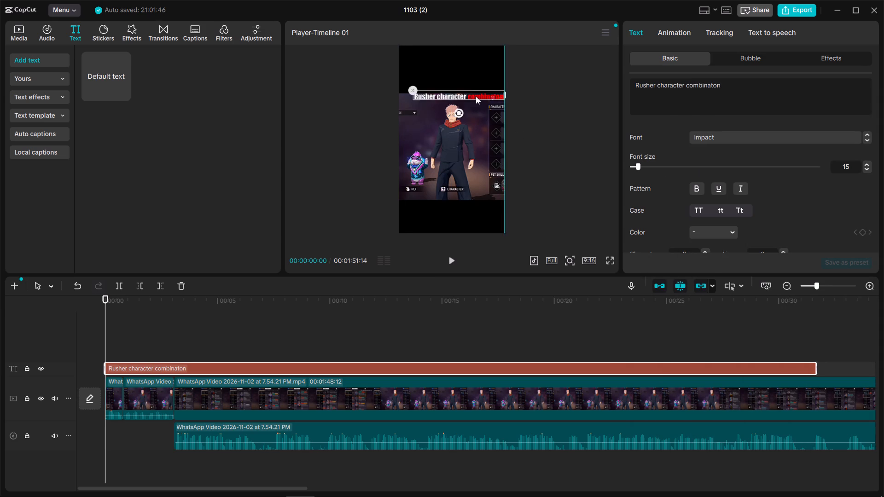
left_click_drag(476, 96, 470, 87)
Play and scrub the first ten seconds to examine the title over the footage, and select the third clip.
left_click(155, 349)
left_click_drag(155, 349, 113, 360)
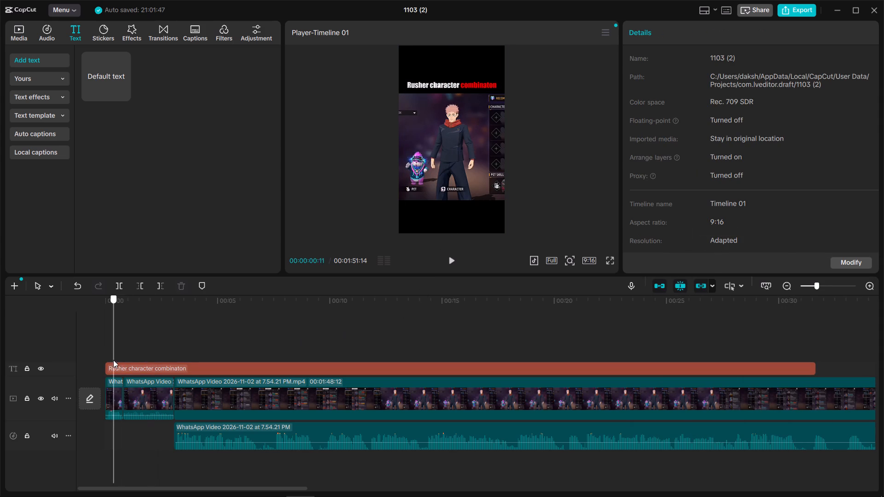
left_click_drag(113, 360, 186, 419)
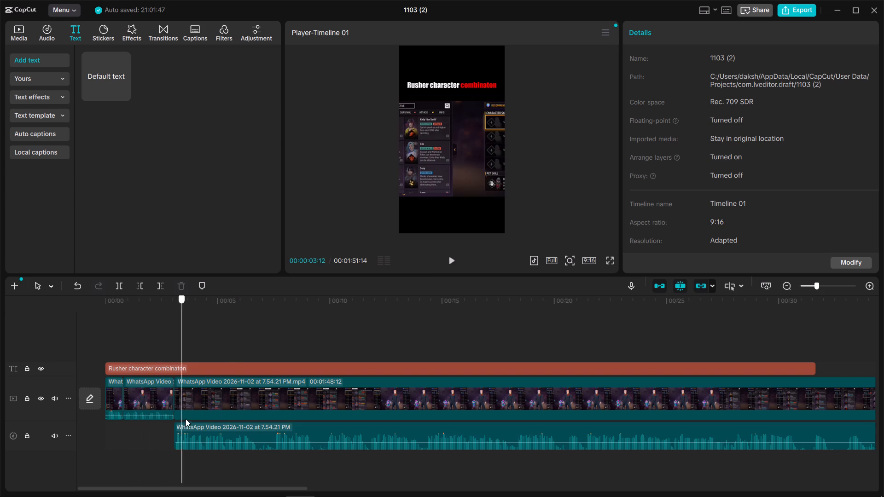
left_click_drag(186, 419, 189, 420)
key("space")
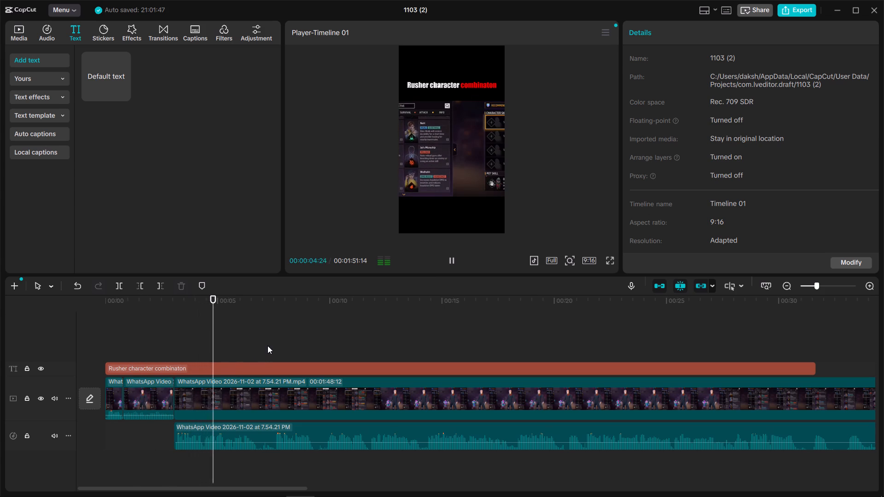
key("space")
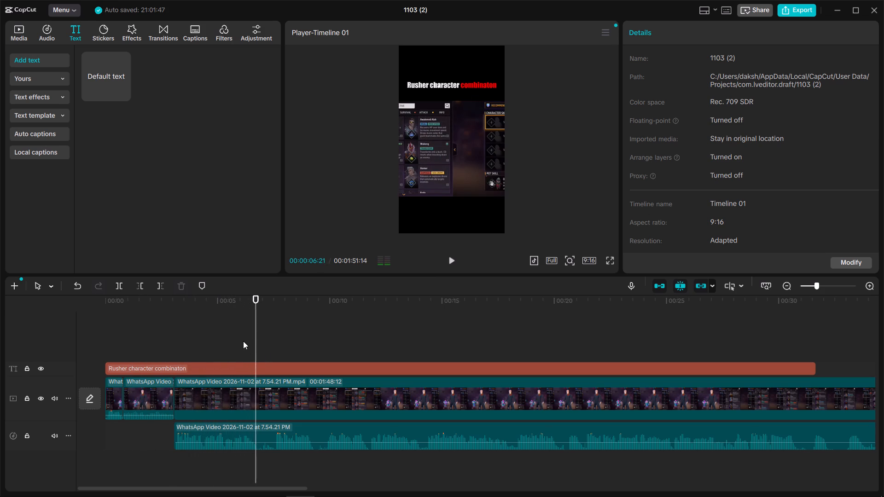
left_click(243, 341)
left_click_drag(243, 341, 341, 381)
left_click(305, 386)
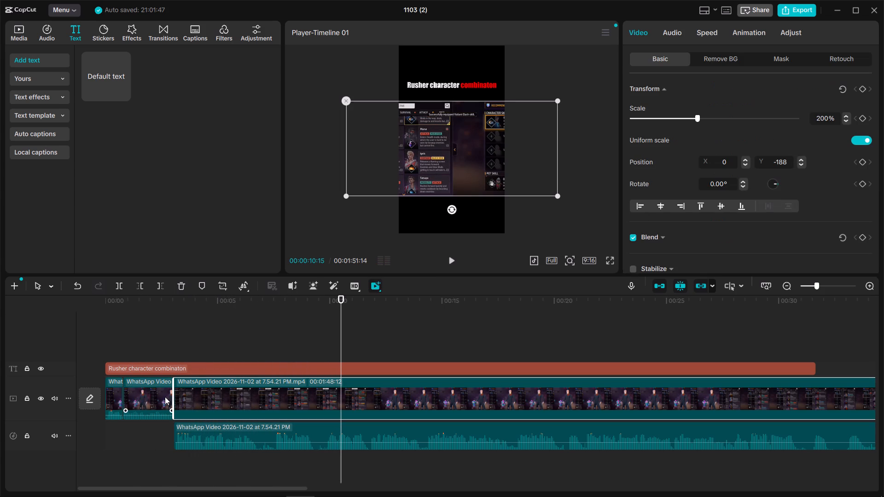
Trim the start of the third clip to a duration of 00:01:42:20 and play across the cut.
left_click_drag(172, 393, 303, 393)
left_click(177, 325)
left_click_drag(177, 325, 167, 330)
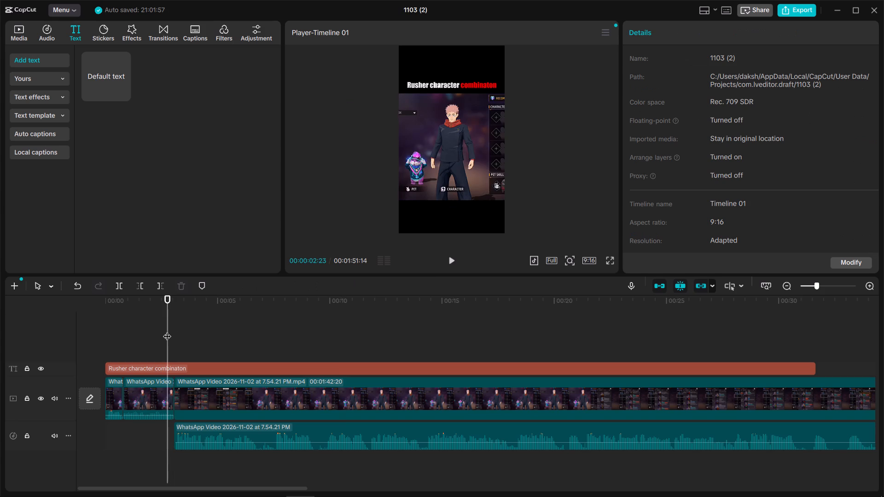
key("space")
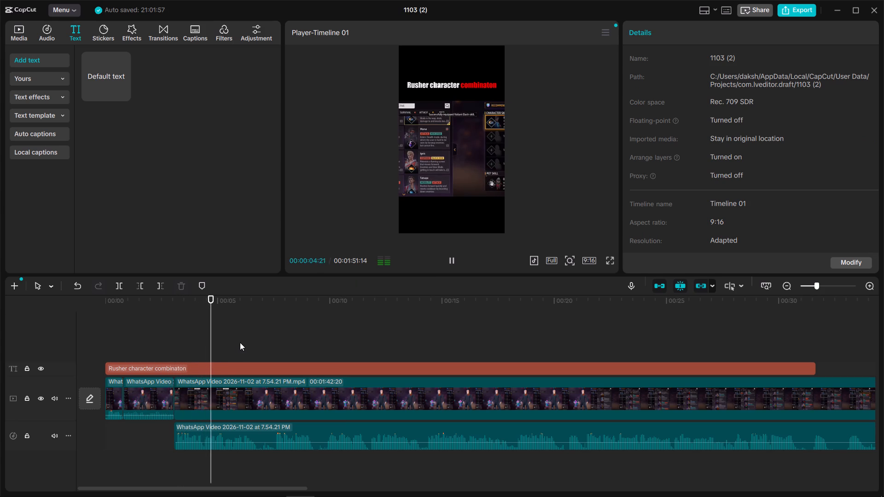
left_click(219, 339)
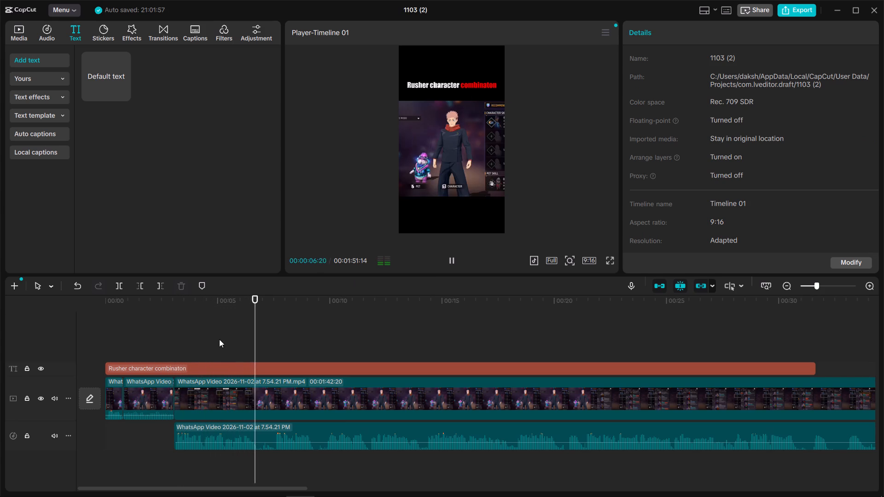
Extend the third clip's start to a duration of 00:01:44:17 and move the separated audio back to align with that clip's start.
left_click(218, 388)
left_click_drag(171, 393, 130, 393)
left_click(187, 347)
left_click_drag(187, 347, 167, 357)
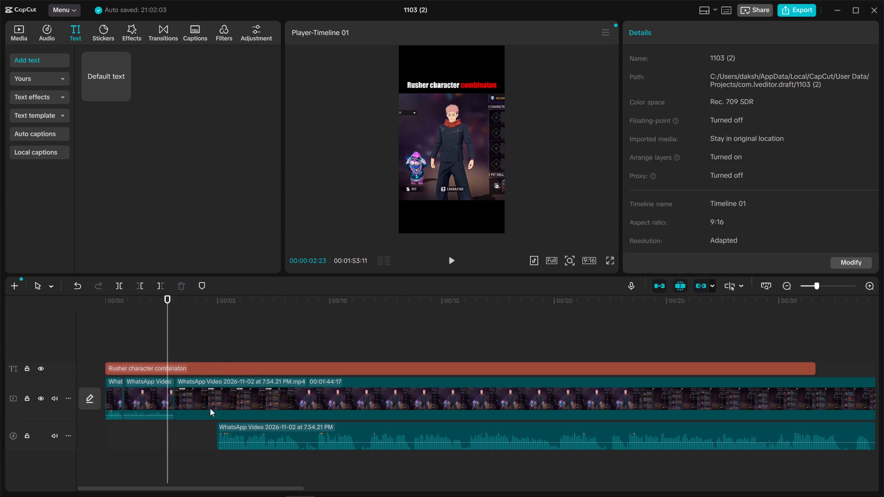
left_click_drag(233, 435, 191, 435)
key("space")
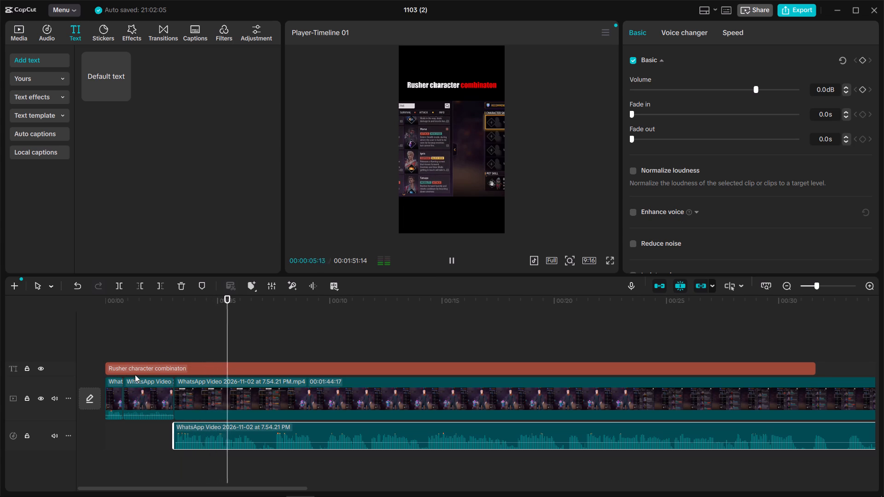
Split both the separated audio and the third video clip at 00:00:06:18.
left_click(254, 336)
left_click_drag(254, 336, 254, 343)
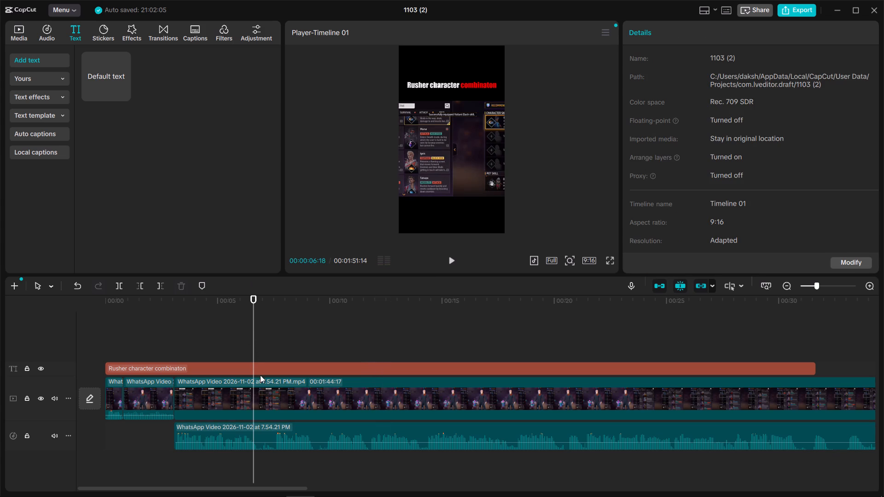
left_click(262, 427)
key("ctrl+b")
left_click(258, 396)
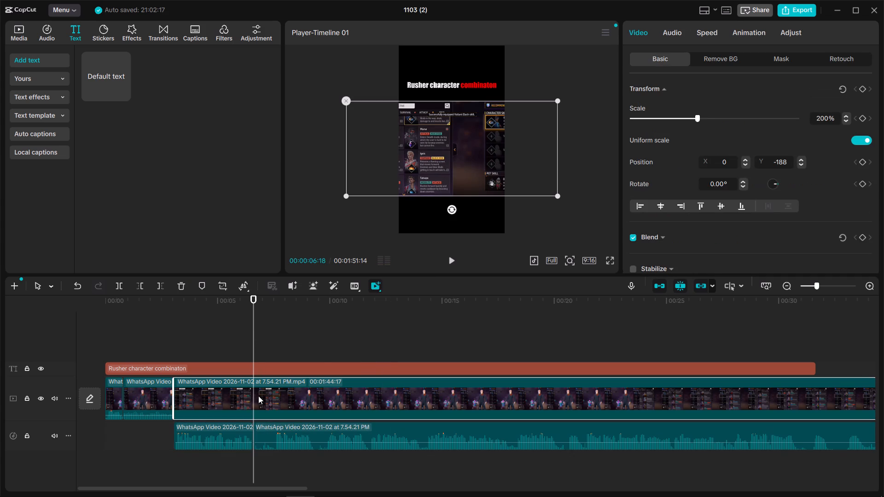
key("ctrl+b")
Play and skim the footage after the new split, up to about 30 seconds, to review its audio and picture.
left_click(254, 334)
left_click_drag(254, 334, 325, 354)
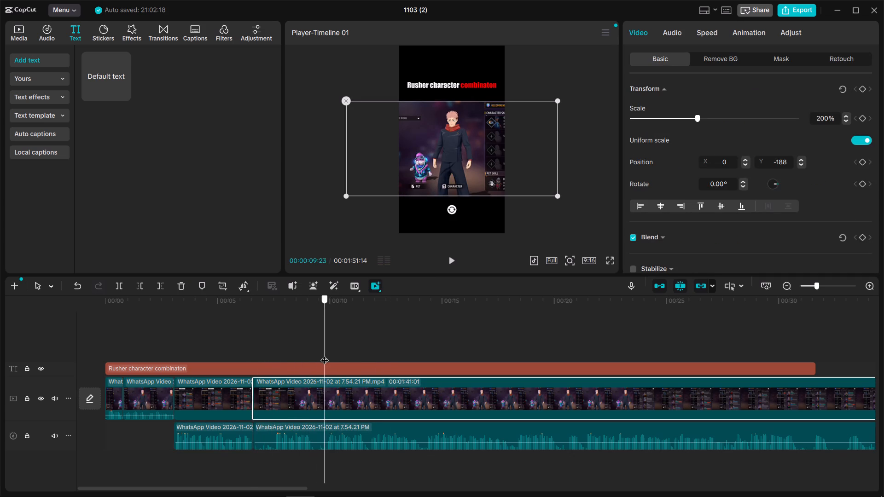
left_click_drag(325, 354, 326, 355)
key("space")
left_click(343, 331)
left_click_drag(343, 331, 382, 339)
key("space")
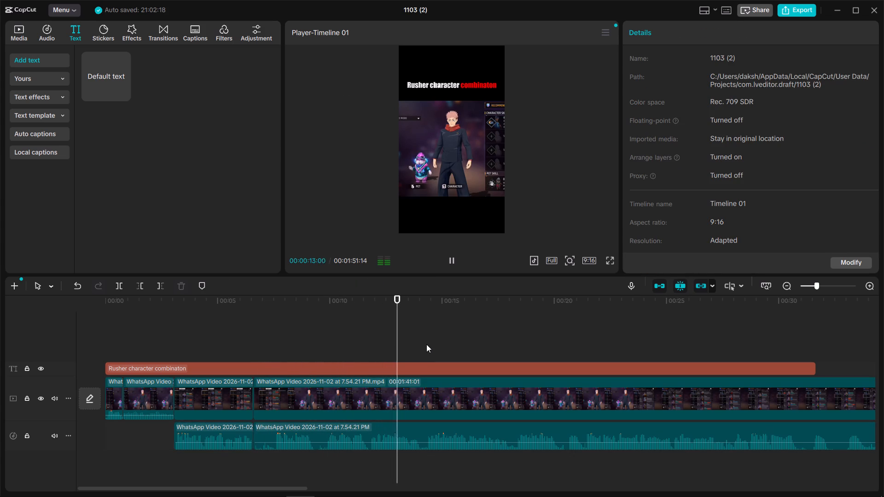
left_click(421, 344)
key("space")
left_click(458, 342)
key("space")
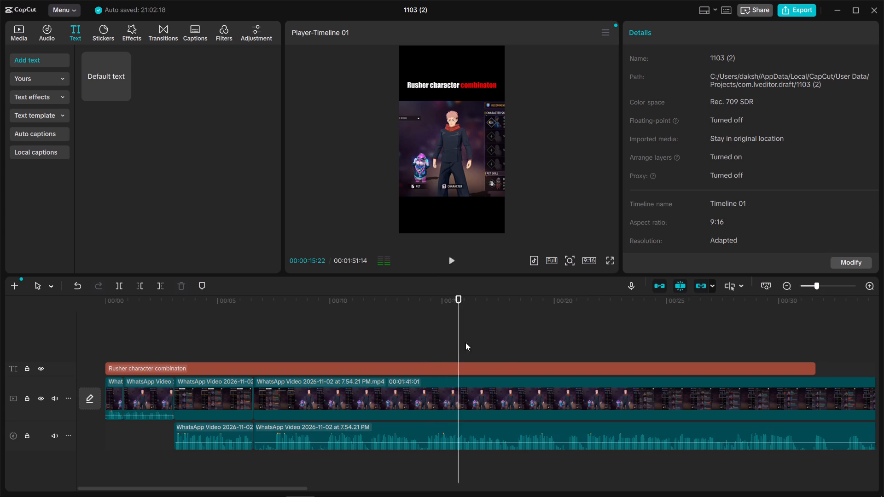
left_click(506, 342)
key("space")
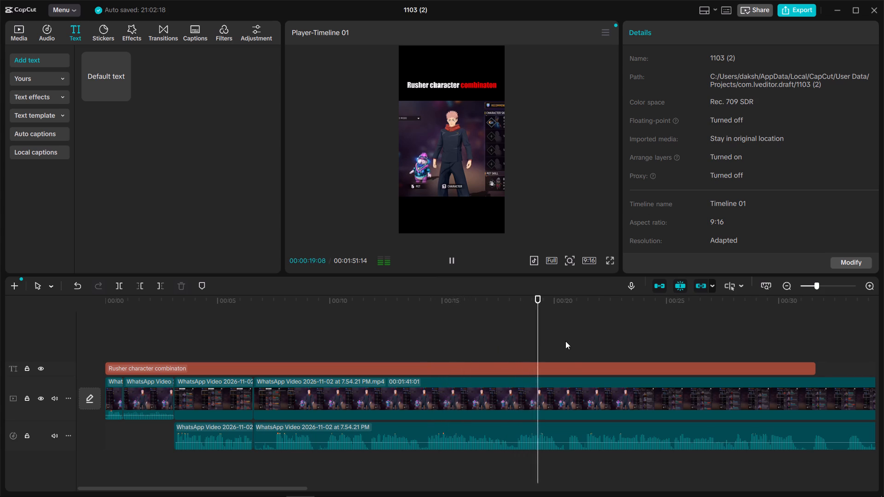
left_click(565, 341)
key("space")
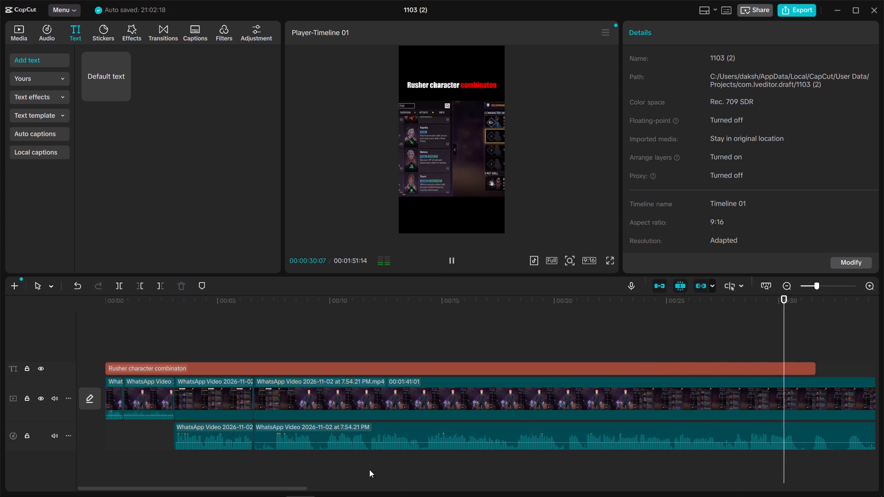
Replay the section between about 27 and 32 seconds to pinpoint where the wanted audio resumes.
left_click_drag(302, 485, 329, 484)
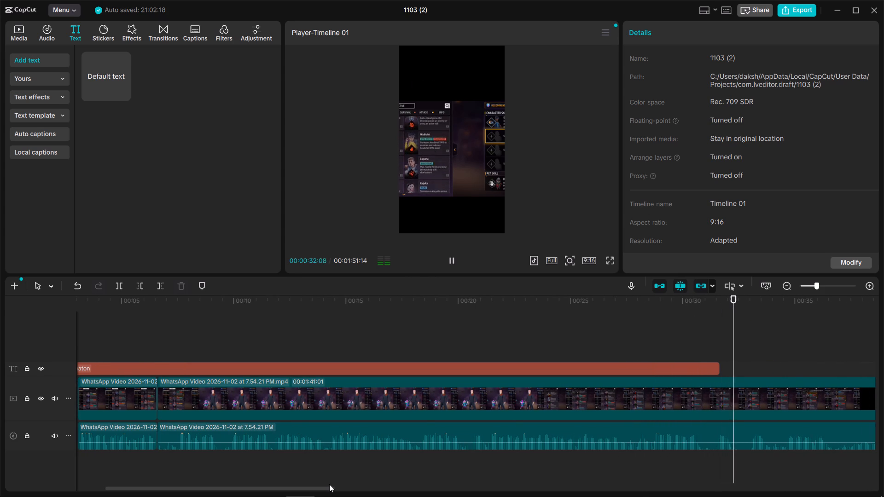
left_click_drag(329, 484, 359, 481)
left_click(587, 339)
key("space")
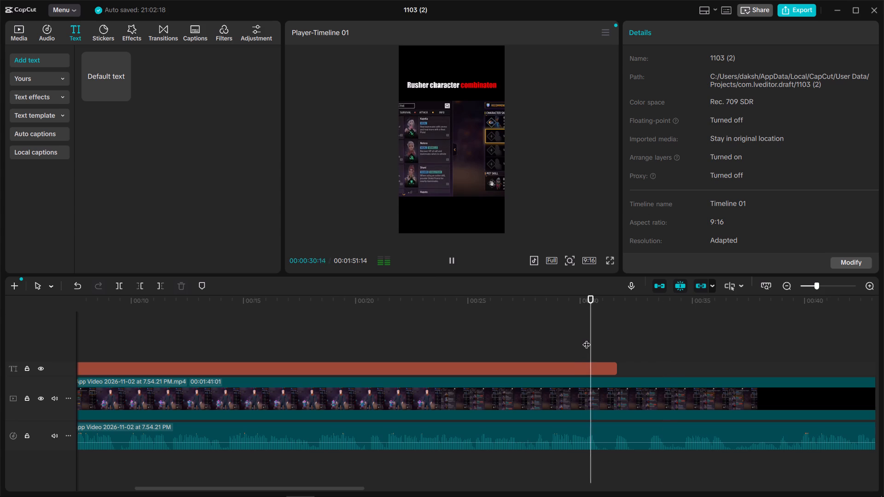
left_click(593, 339)
left_click_drag(593, 339, 553, 347)
key("space")
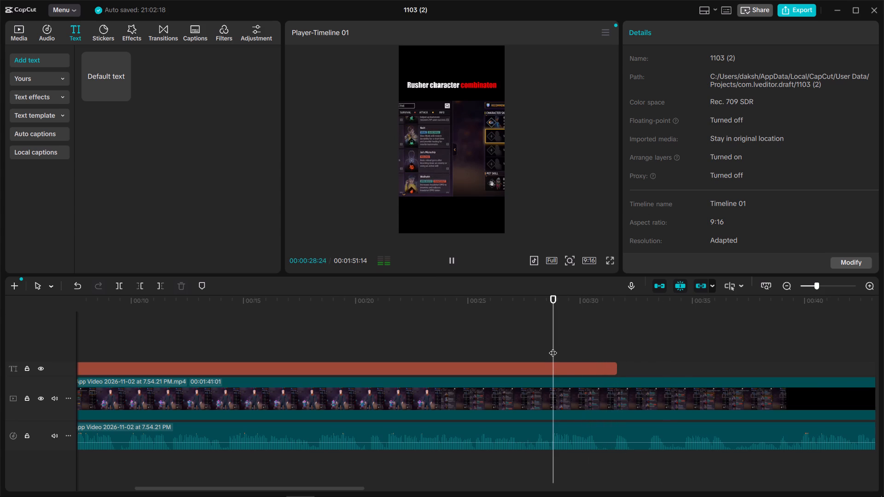
left_click(535, 348)
left_click_drag(535, 348, 524, 348)
key("space")
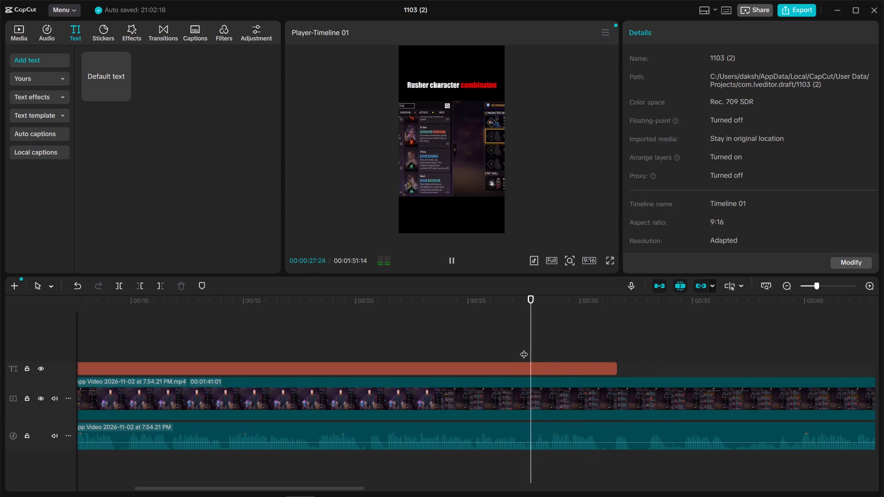
key("space")
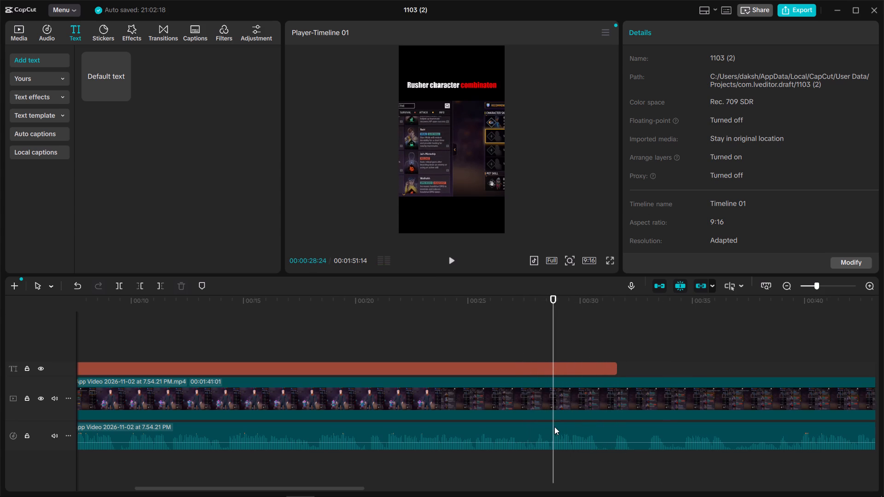
Split the audio at 00:00:28:21 and delete the audio piece between the 00:00:06:18 split and that point.
left_click(552, 347)
left_click(564, 429, "ctrl")
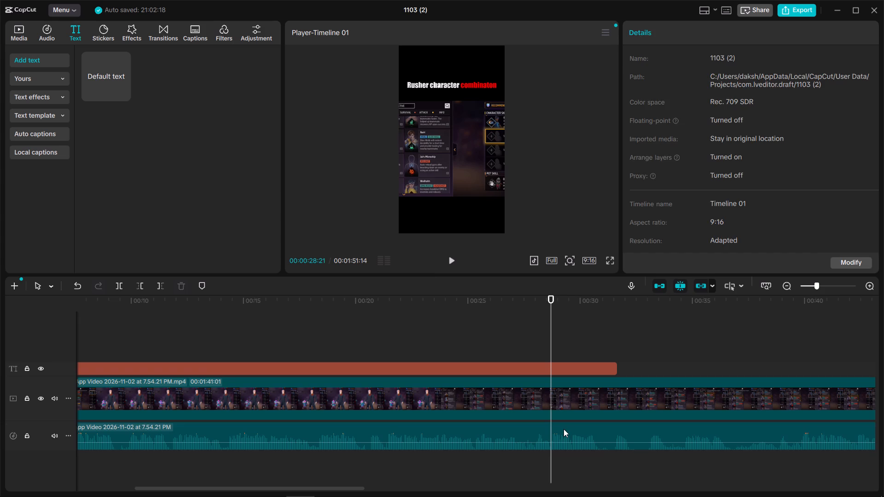
key("ctrl+b")
left_click(529, 429)
key("Delete")
Close the audio gap by moving the remaining audio against the end of the first audio piece, and play across the join.
left_click_drag(565, 426, 429, 423)
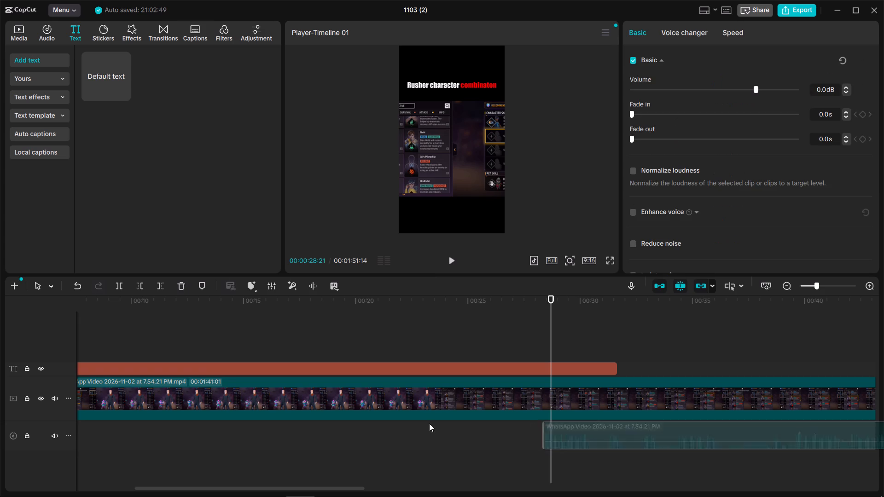
left_click_drag(429, 423, 220, 428)
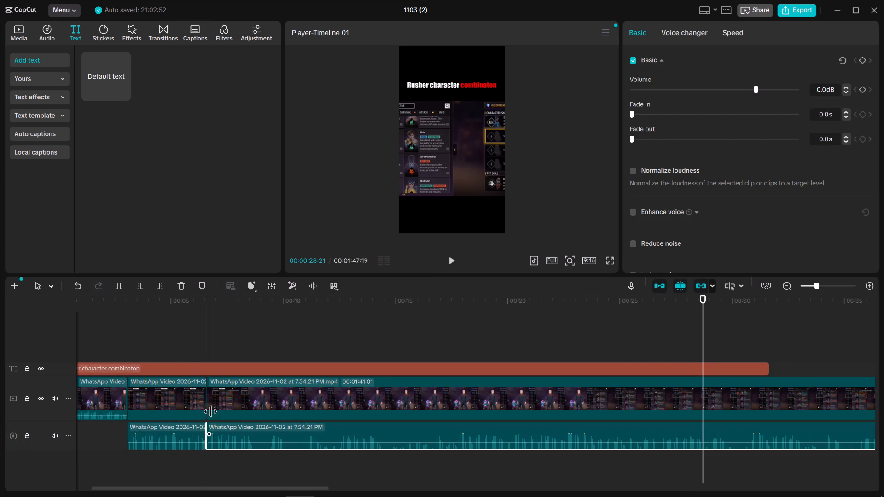
left_click(190, 354)
key("space")
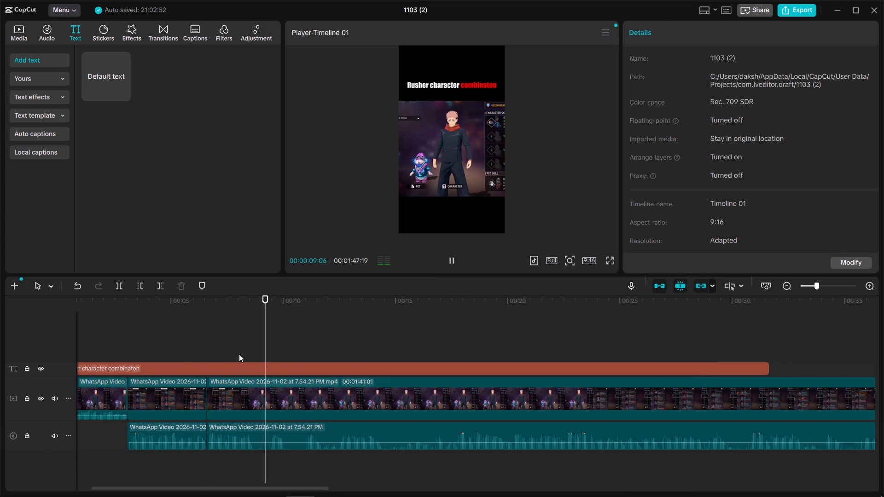
Trim the start of the fourth video clip to a duration of 00:01:34:02 and play it against the audio.
left_click(273, 395)
left_click_drag(207, 391, 258, 392)
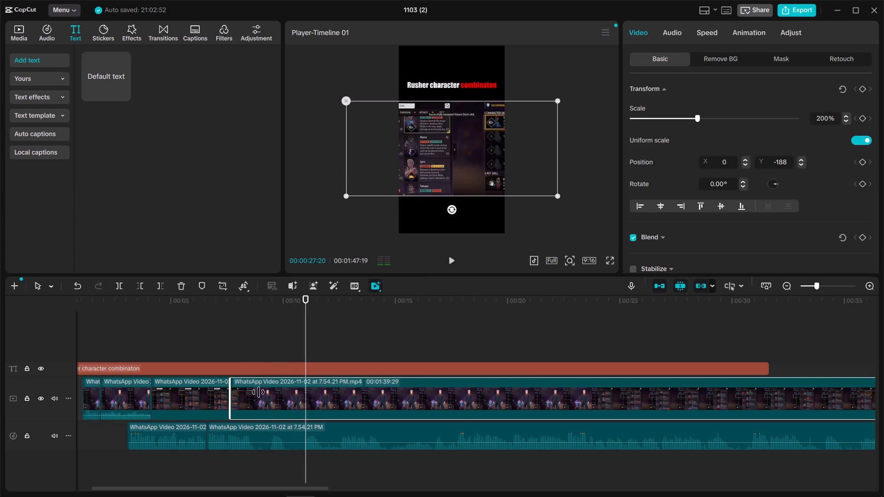
left_click_drag(258, 392, 364, 395)
left_click(223, 327)
left_click_drag(223, 327, 240, 339)
key("space")
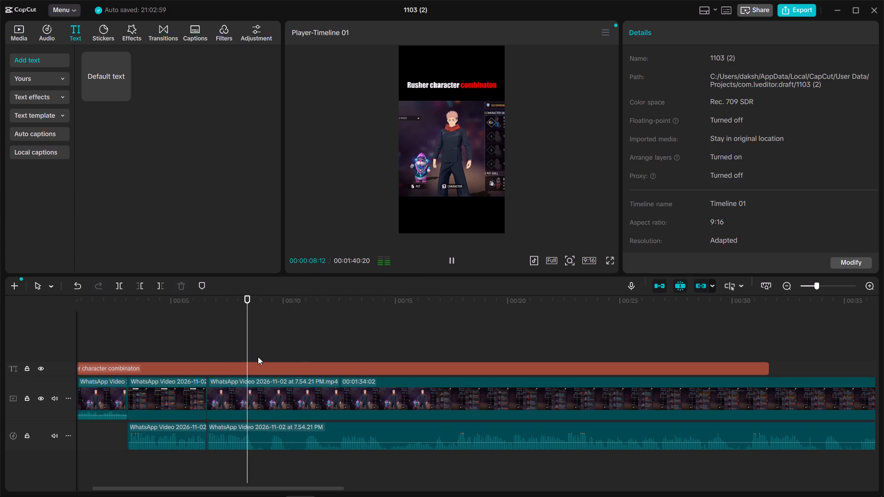
Split the second audio piece at 00:00:08:18.
left_click(246, 331)
left_click_drag(246, 331, 252, 340)
left_click(266, 431)
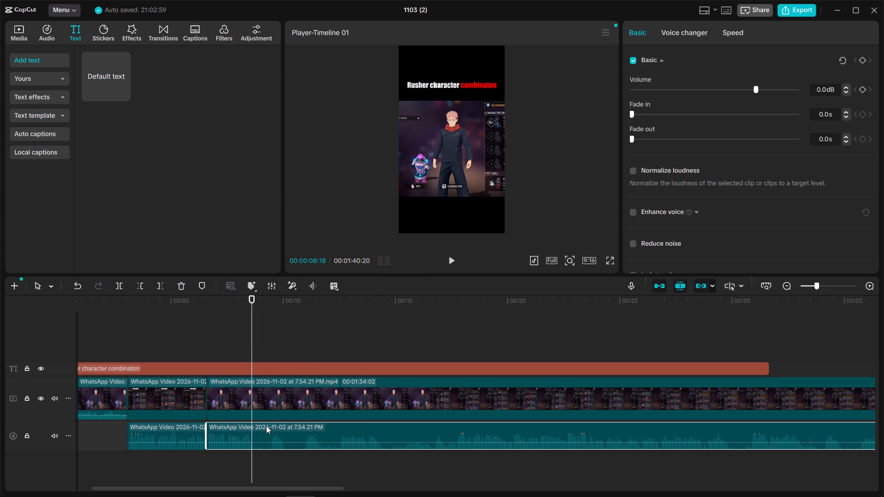
key("ctrl+b")
Scrub ahead to about 28 seconds, trim the fourth video clip's start to a duration of 00:01:14:13, and play the new cut.
left_click(250, 337)
left_click_drag(250, 337, 517, 364)
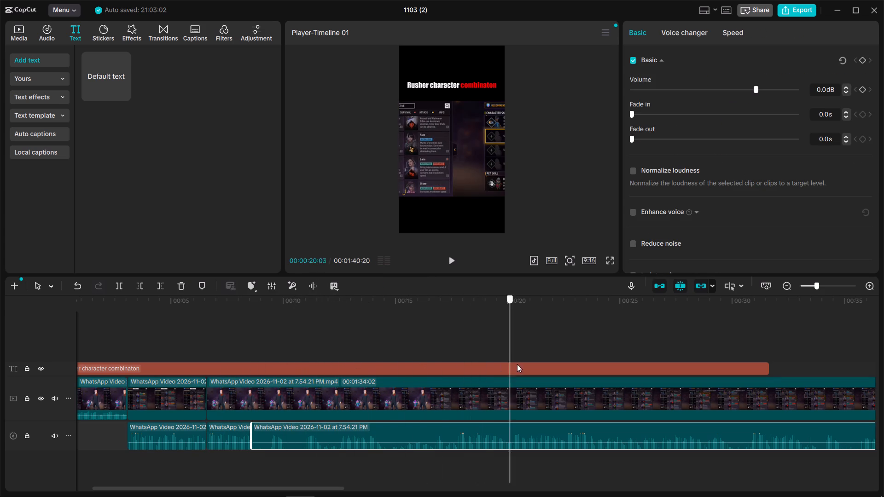
left_click_drag(517, 364, 696, 370)
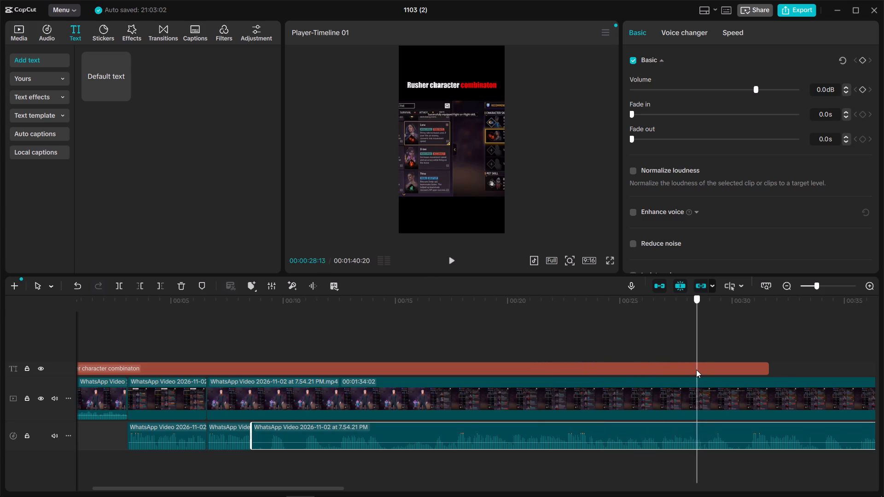
left_click_drag(696, 370, 694, 370)
left_click(690, 387)
left_click_drag(207, 393, 624, 386)
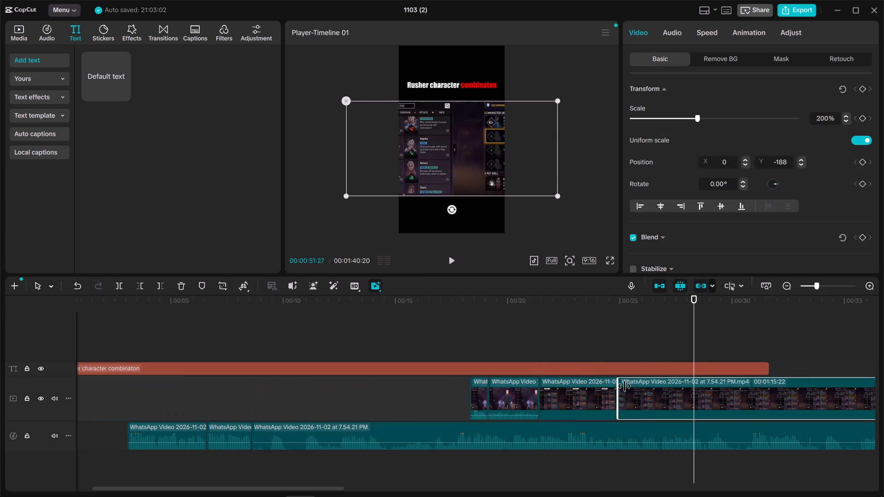
left_click_drag(624, 386, 649, 387)
left_click(184, 317)
key("space")
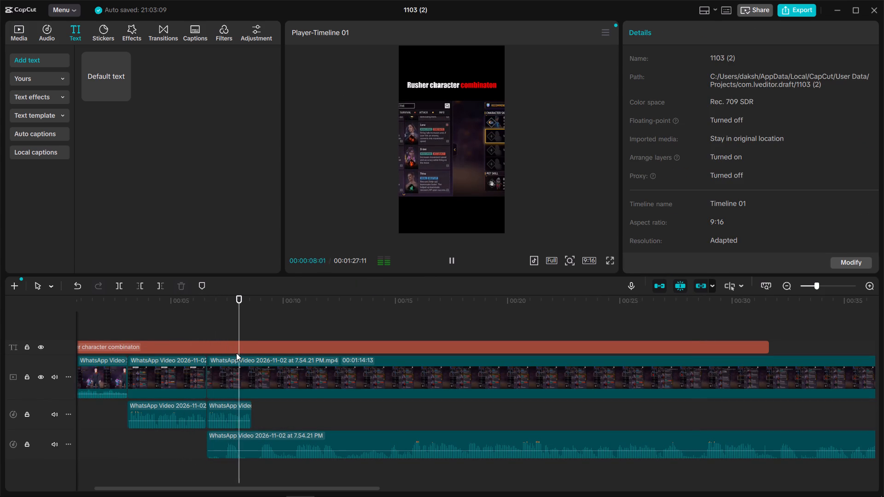
Trim about two seconds off the start of the lower-track audio and place it right where the upper-track audio ends.
left_click_drag(252, 439, 258, 439)
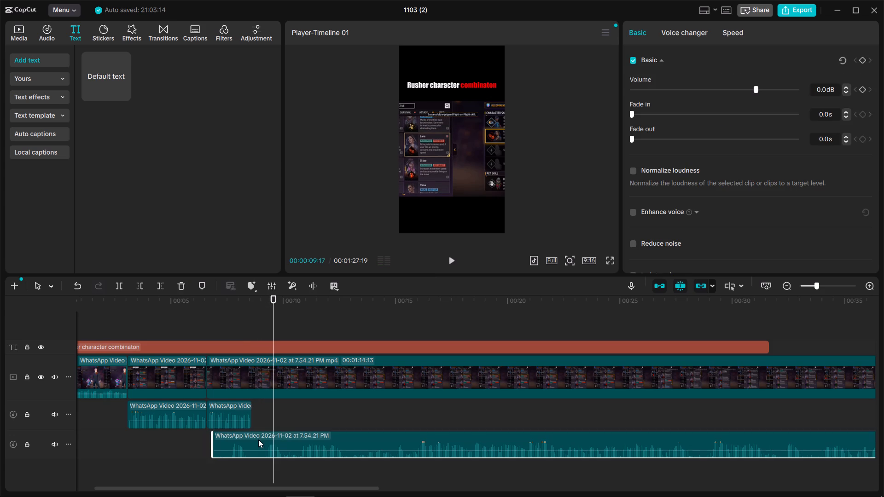
left_click(252, 329)
key("space")
left_click(276, 434)
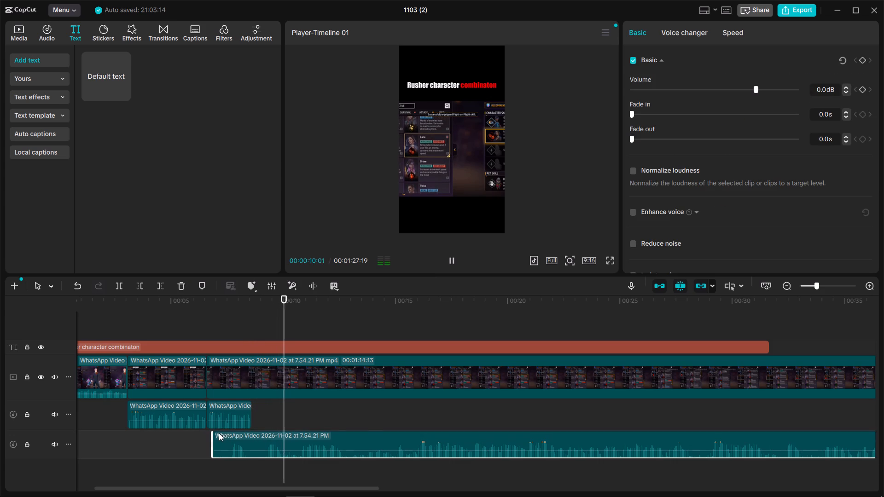
left_click_drag(214, 433, 268, 434)
left_click_drag(281, 434, 270, 433)
Play and scrub from about 7 to 30 seconds to check the audio sync and examine the section around 28 seconds.
left_click(228, 331)
key("space")
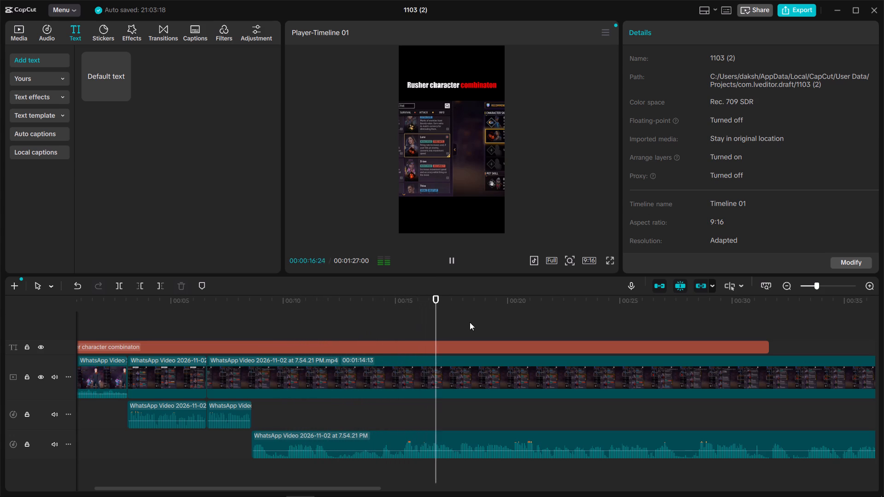
left_click(444, 322)
left_click_drag(444, 322, 533, 331)
key("space")
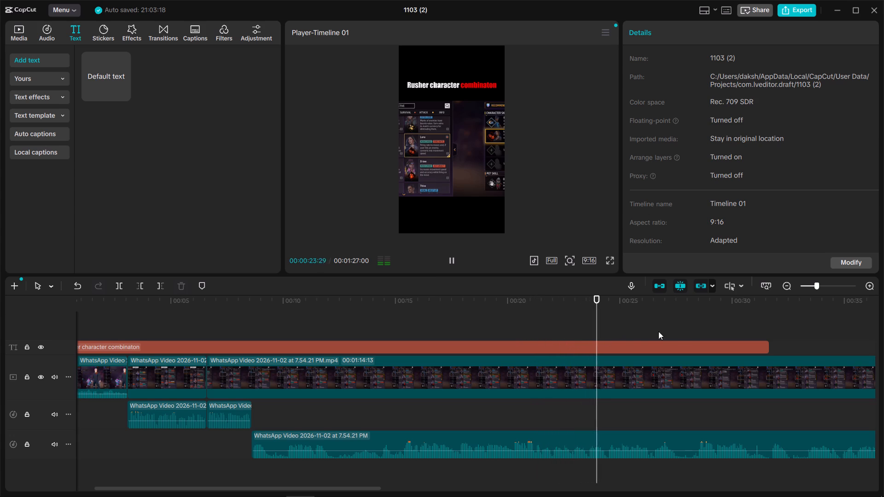
left_click(693, 331)
key("space")
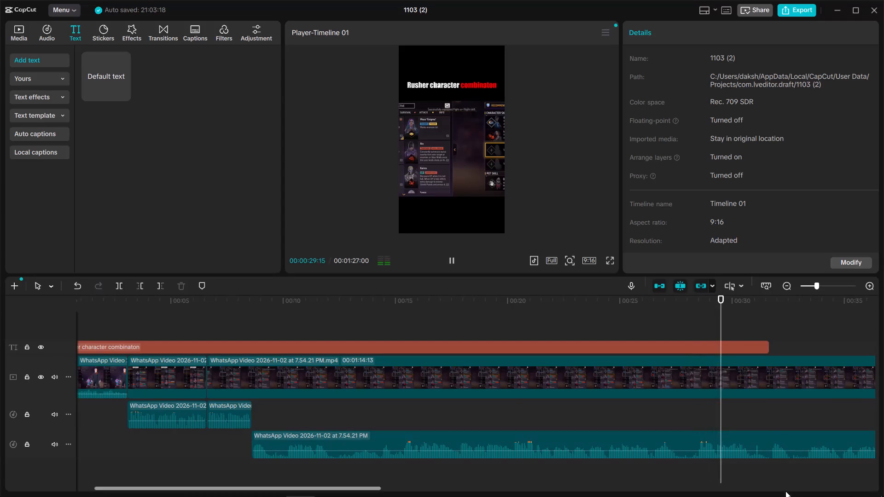
left_click(732, 333)
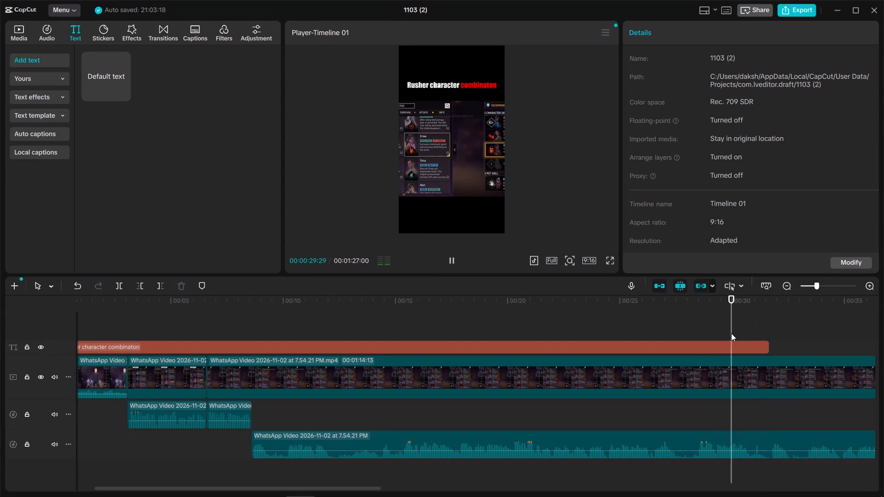
left_click_drag(731, 333, 712, 333)
key("space")
left_click(704, 318)
left_click_drag(704, 318, 692, 324)
key("space")
left_click(691, 318)
left_click_drag(691, 318, 698, 326)
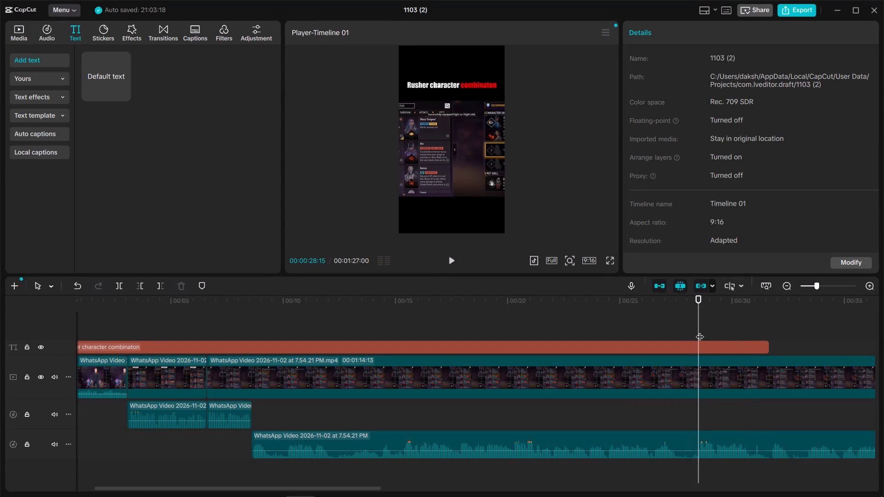
Split the lower-track audio at 00:00:28:15.
left_click(696, 436)
key("ctrl+b")
left_click(576, 438)
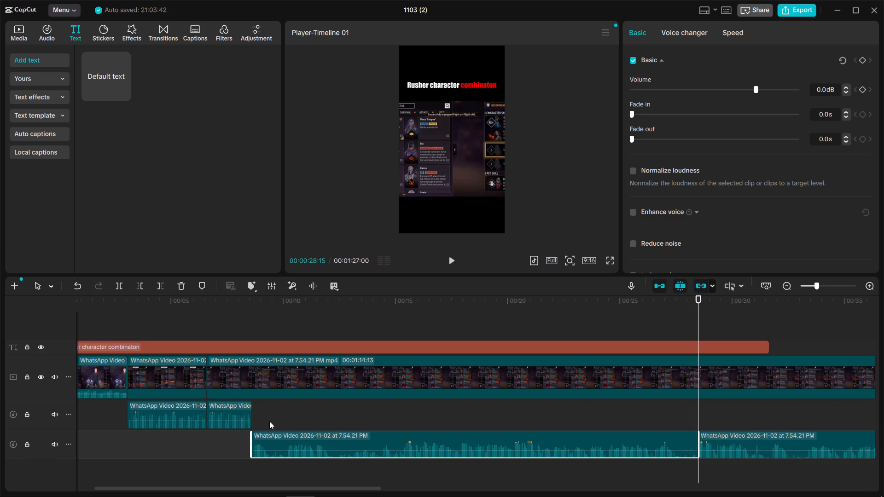
Split the lower-track audio at 00:00:09:17, delete the section up to the 28-second cut, and close the gap with the remaining piece.
left_click(269, 321)
left_click_drag(269, 321, 264, 326)
key("space")
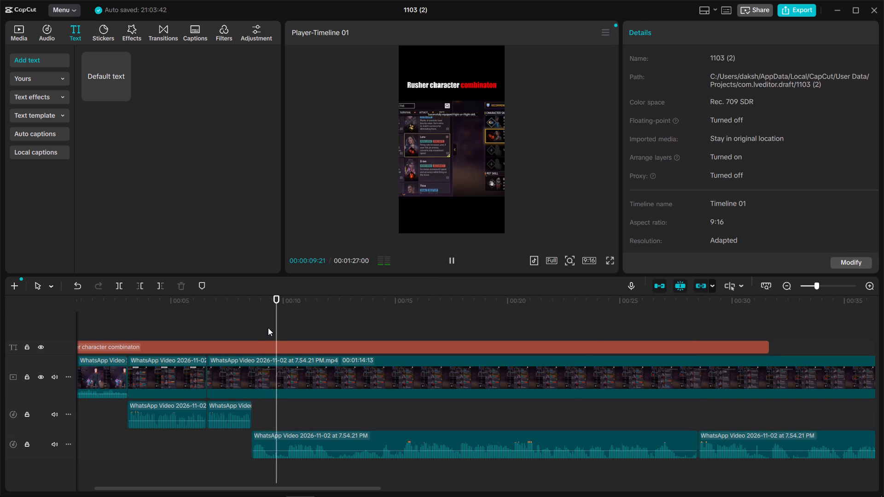
left_click(266, 311)
left_click_drag(266, 311, 259, 314)
key("space")
key("space")
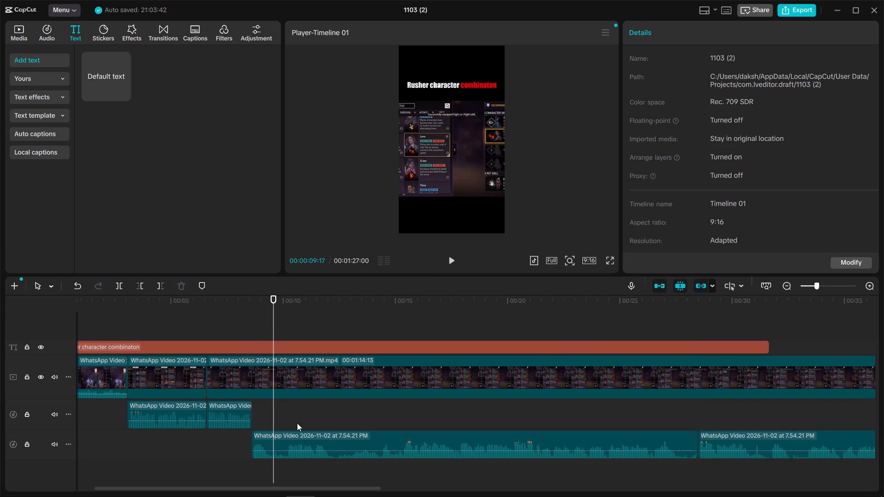
left_click(303, 439)
key("ctrl+b")
key("Delete")
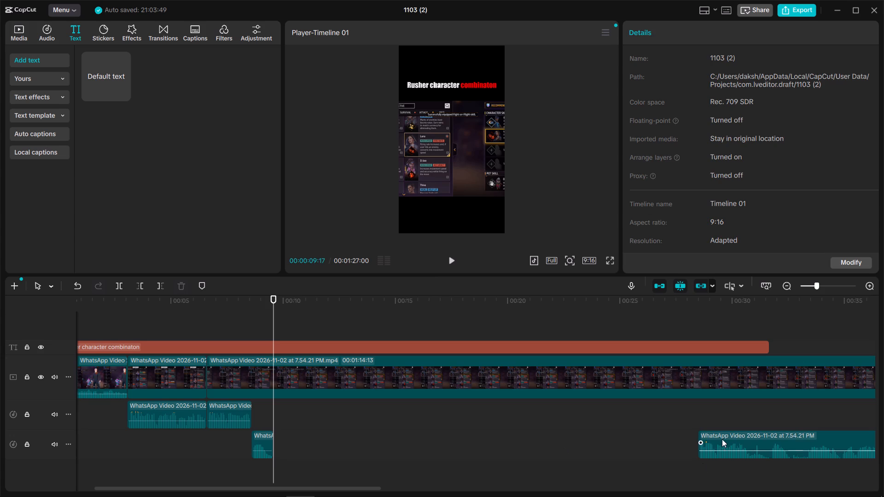
left_click_drag(722, 438, 294, 442)
Insert "Best " at the start of the title so it reads "Best Rusher character combinaton".
left_click(257, 304)
left_click_drag(257, 304, 199, 326)
left_click(229, 346)
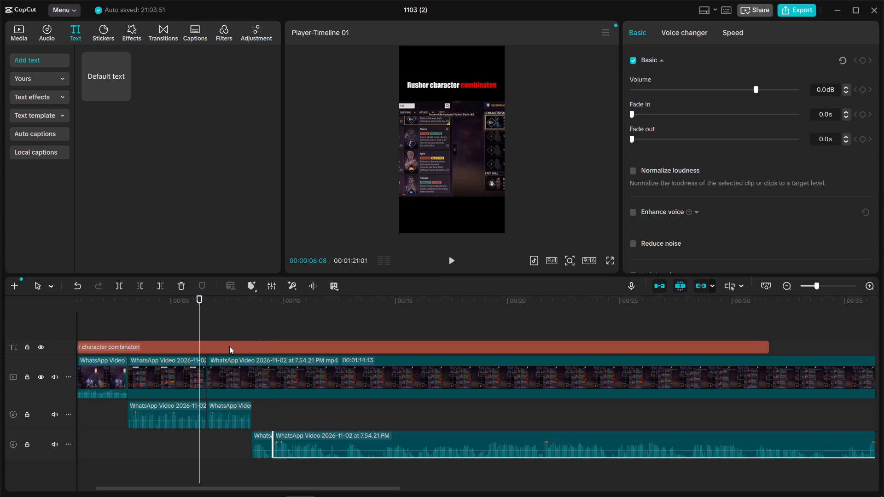
left_click(632, 84)
type("Best")
key("Right")
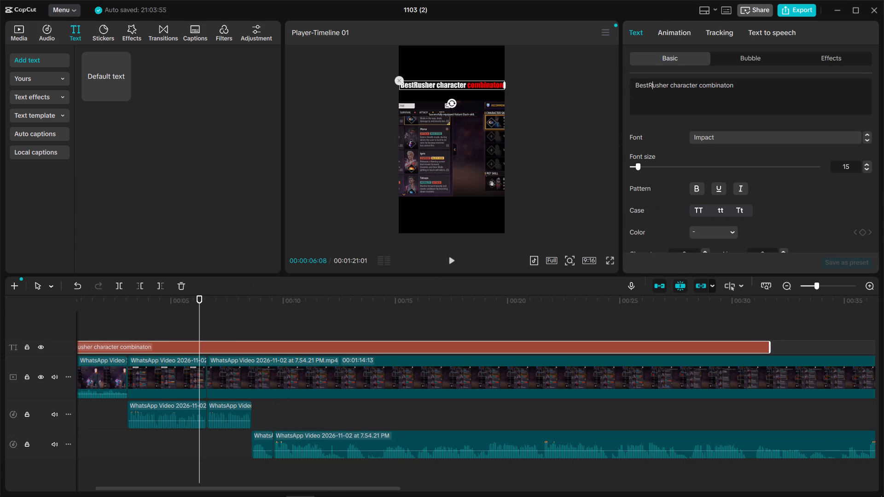
key("Left")
key("Left")
key("Right")
key("space")
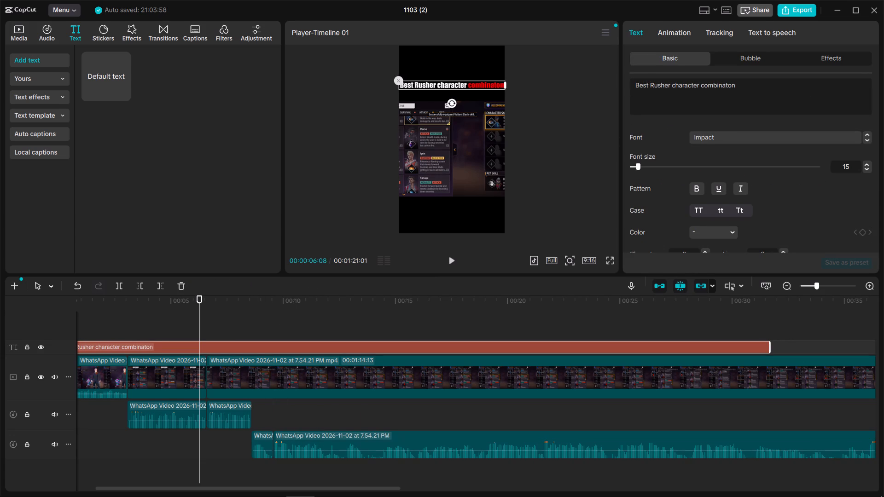
Break the title into two lines after "Rusher" and add two spaces before "Best".
left_click(671, 87)
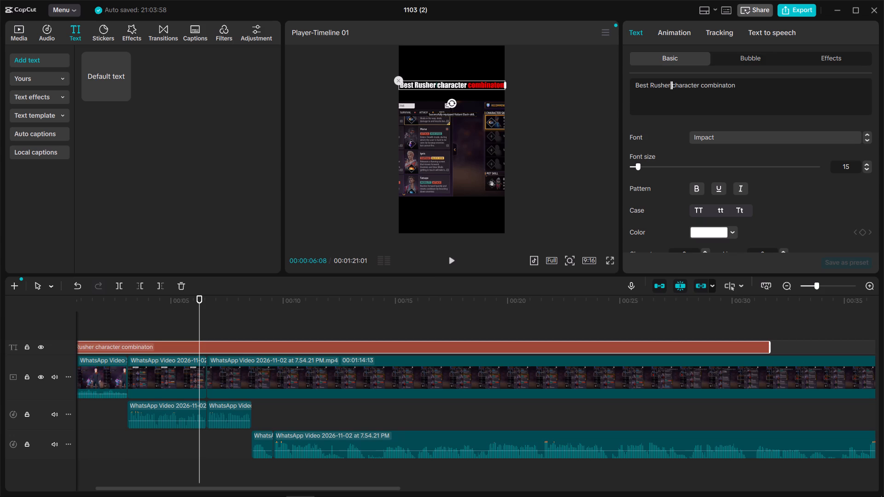
key("Return")
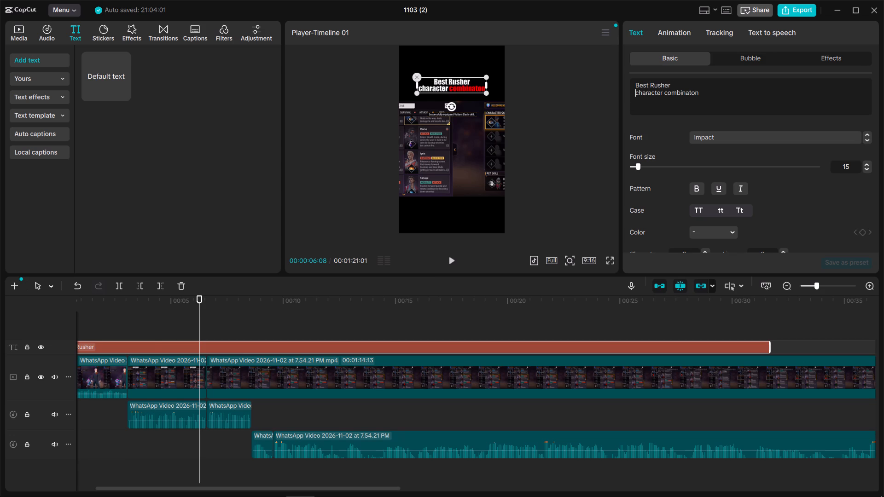
left_click(637, 83)
key("space")
key("space")
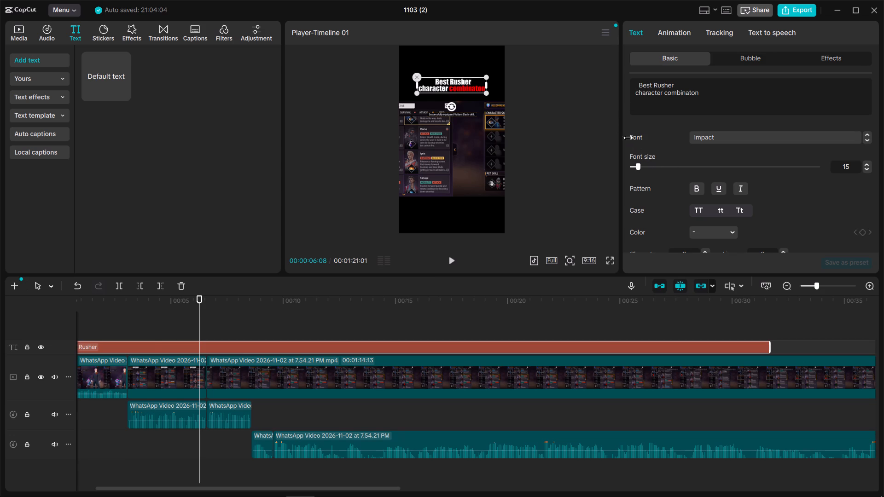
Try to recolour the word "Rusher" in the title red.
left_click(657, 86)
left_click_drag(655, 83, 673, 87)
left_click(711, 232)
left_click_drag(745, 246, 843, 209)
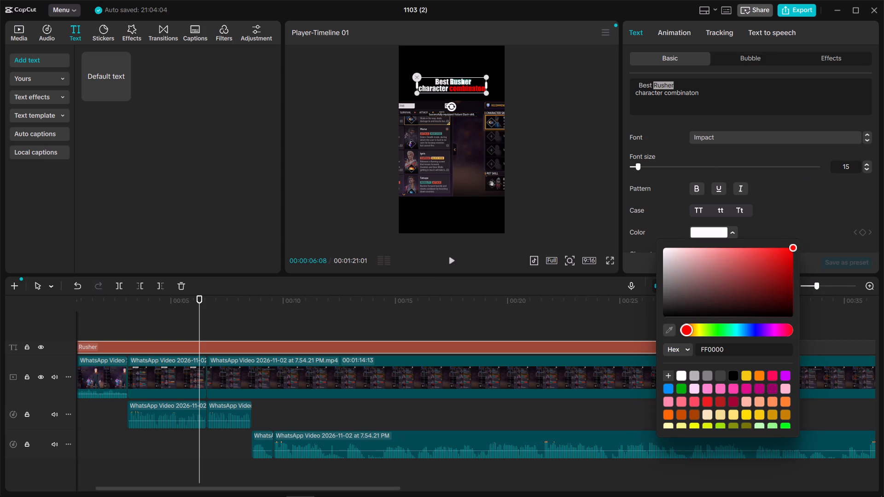
Recolour the word "combinaton" in the title white (FFFFFF).
left_click(710, 81)
left_click_drag(706, 96, 665, 95)
left_click(714, 229)
left_click_drag(729, 274, 694, 260)
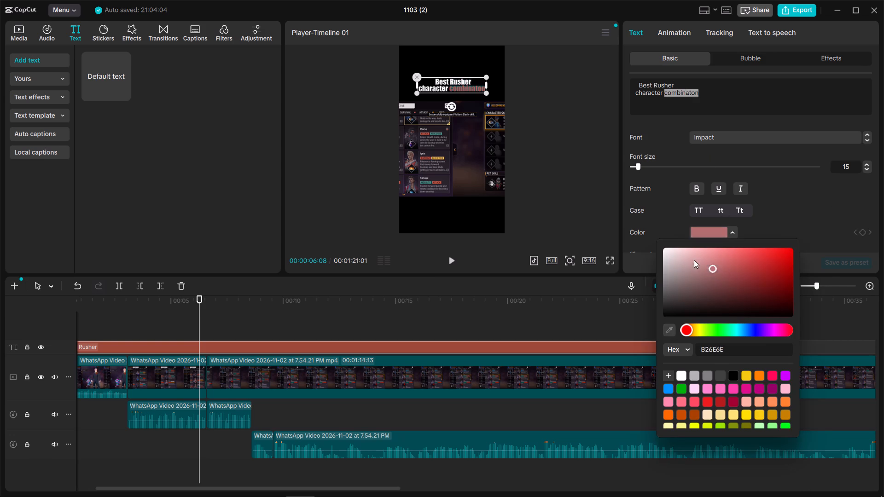
left_click_drag(694, 260, 623, 221)
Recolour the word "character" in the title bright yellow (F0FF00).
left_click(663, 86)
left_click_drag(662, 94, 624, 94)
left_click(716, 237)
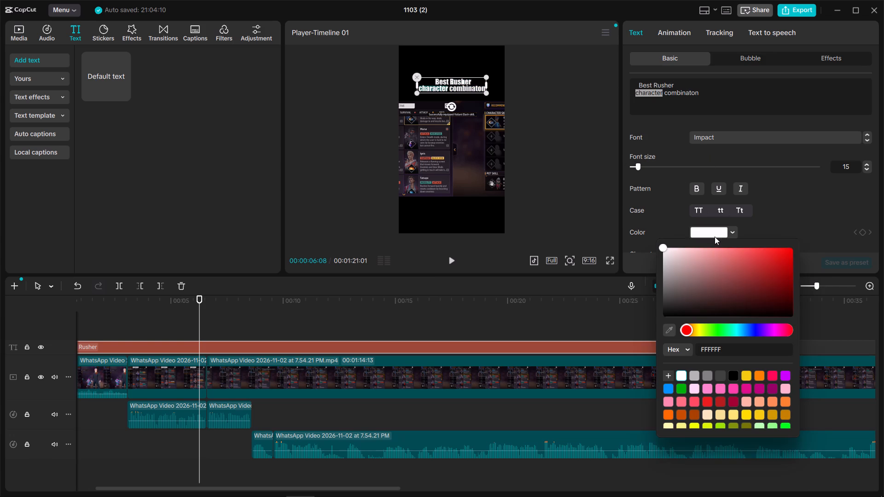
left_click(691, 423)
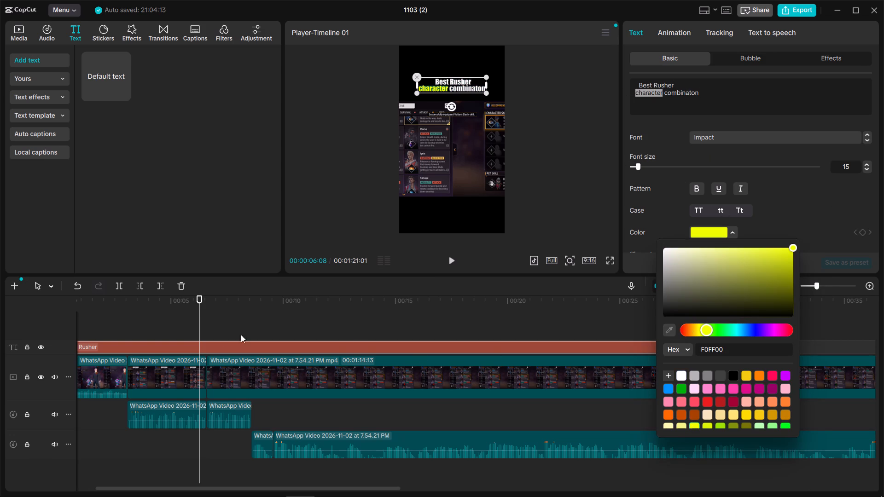
Recolour the word "Rusher" in the title red (FF0000) and check the title in the full-screen preview near 00:00:07:26.
double_click(221, 336)
left_click(280, 347)
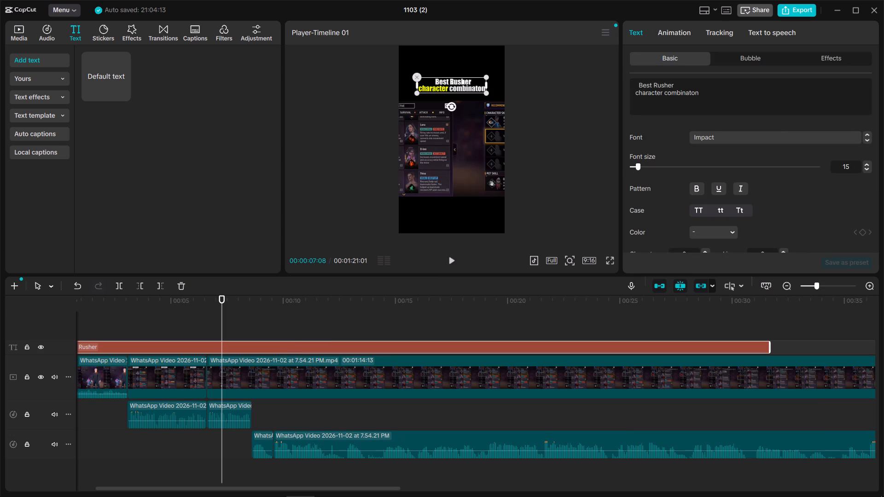
left_click_drag(653, 84, 674, 85)
left_click(700, 232)
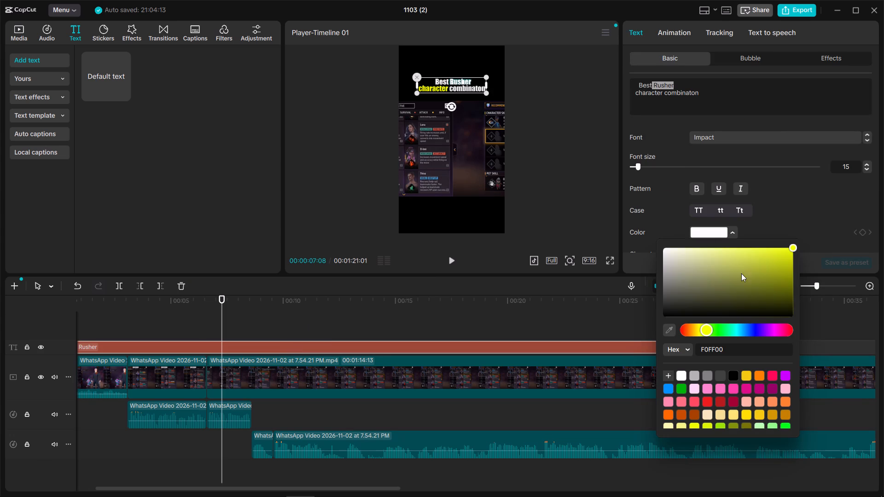
left_click_drag(704, 338, 650, 336)
left_click_drag(700, 333, 634, 329)
left_click_drag(711, 325, 646, 324)
left_click_drag(774, 270, 813, 233)
left_click(269, 318)
left_click_drag(269, 318, 270, 318)
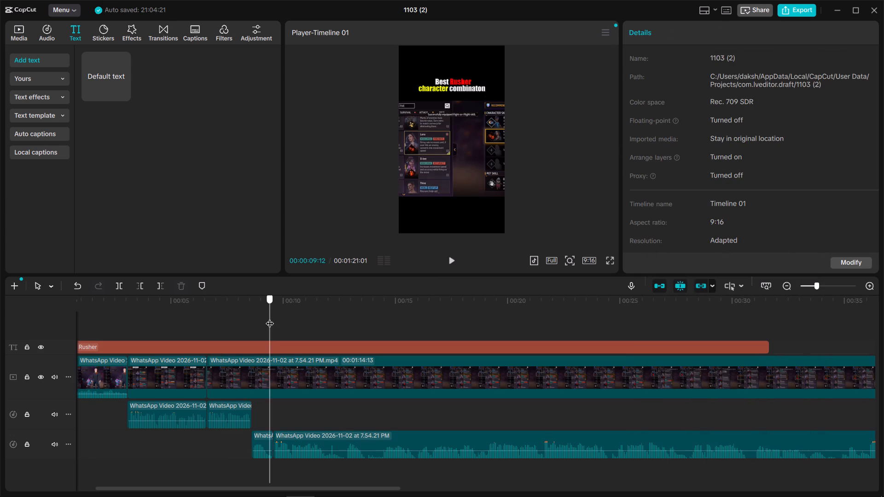
left_click_drag(270, 318, 235, 334)
left_click(609, 259)
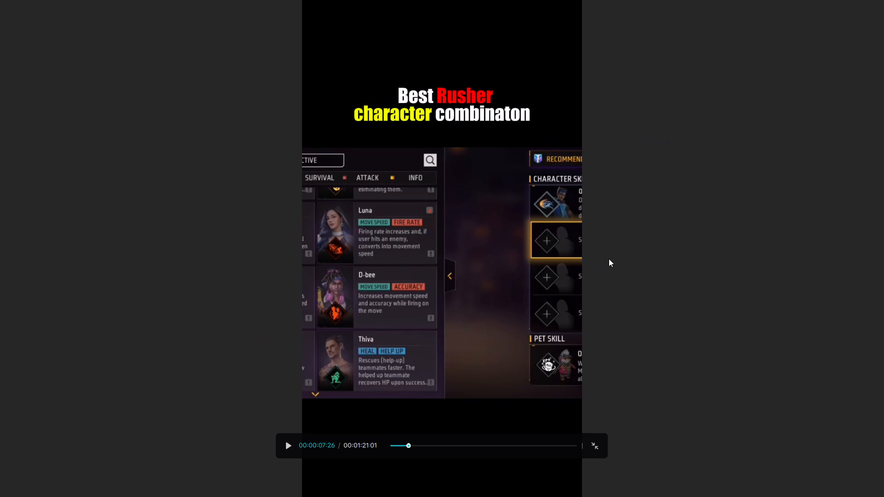
key("Escape")
Recolour the word "character" in the title with the amber-yellow preset colour.
left_click(285, 347)
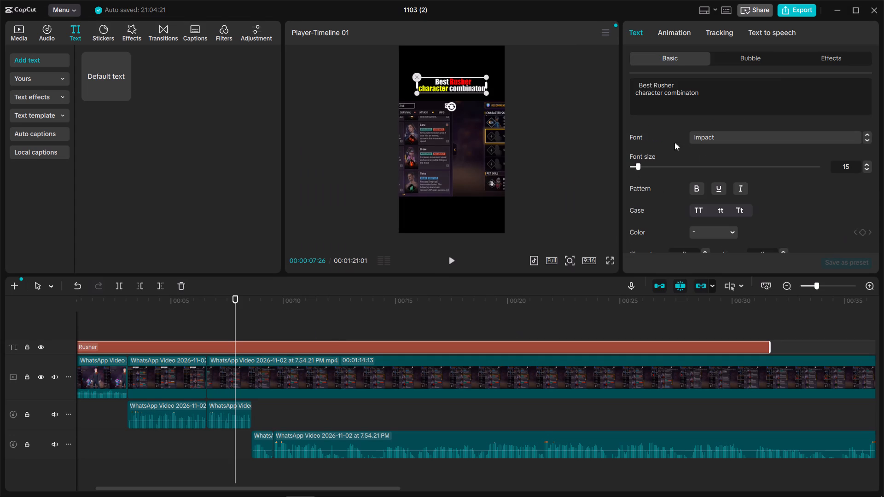
left_click_drag(661, 96, 594, 95)
left_click(664, 94)
left_click_drag(664, 94, 629, 94)
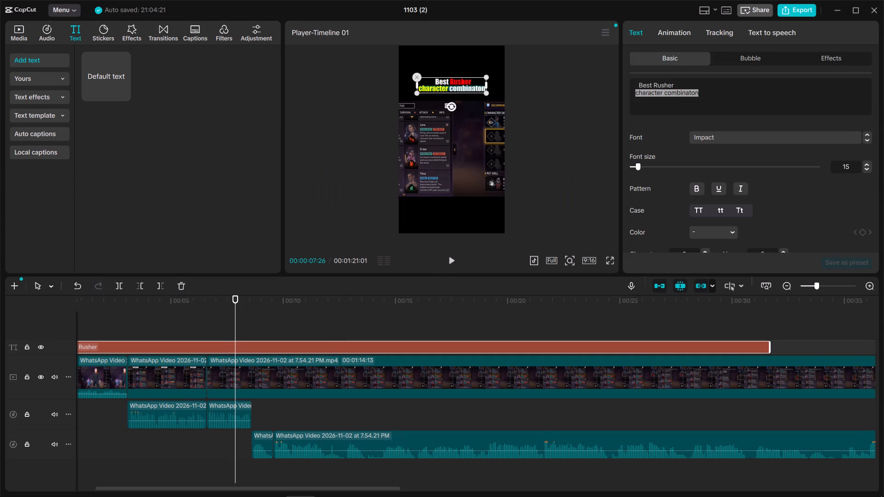
left_click(666, 98)
left_click_drag(662, 96, 595, 96)
left_click(725, 141)
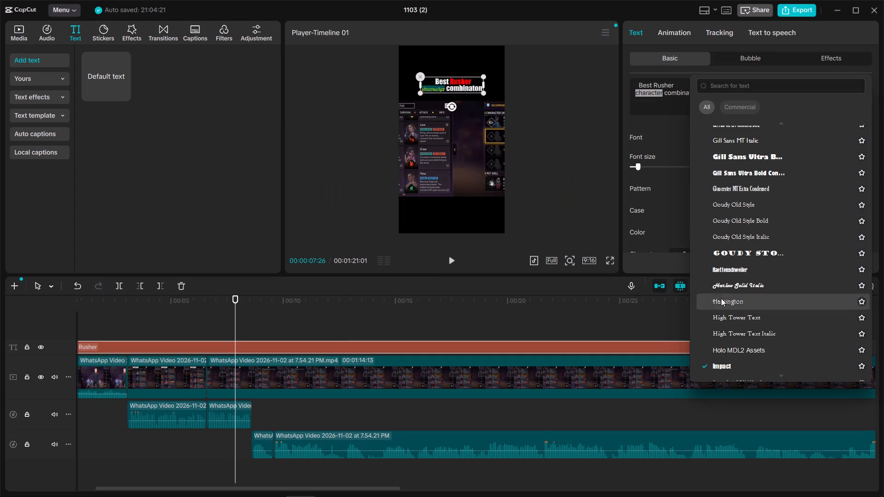
left_click(646, 175)
left_click(713, 232)
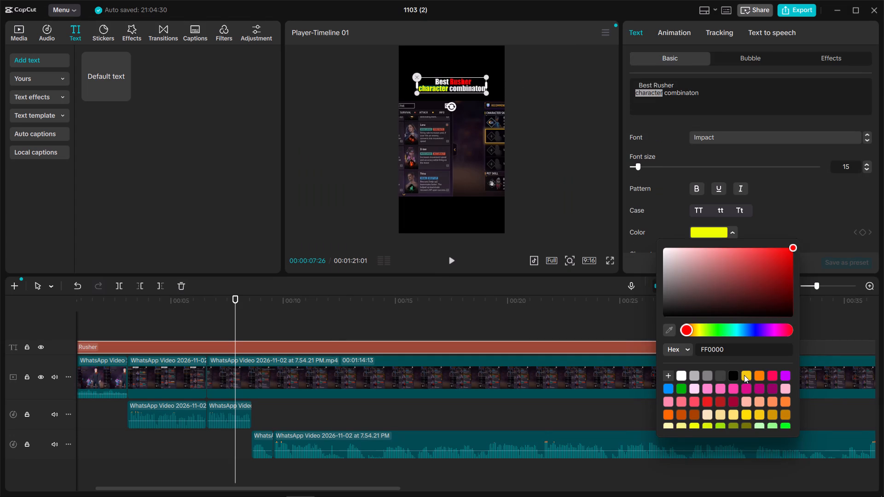
left_click(744, 375)
Scrub between about 9 and 14 seconds to check the recoloured title and the footage there.
left_click(324, 332)
left_click_drag(324, 332, 320, 333)
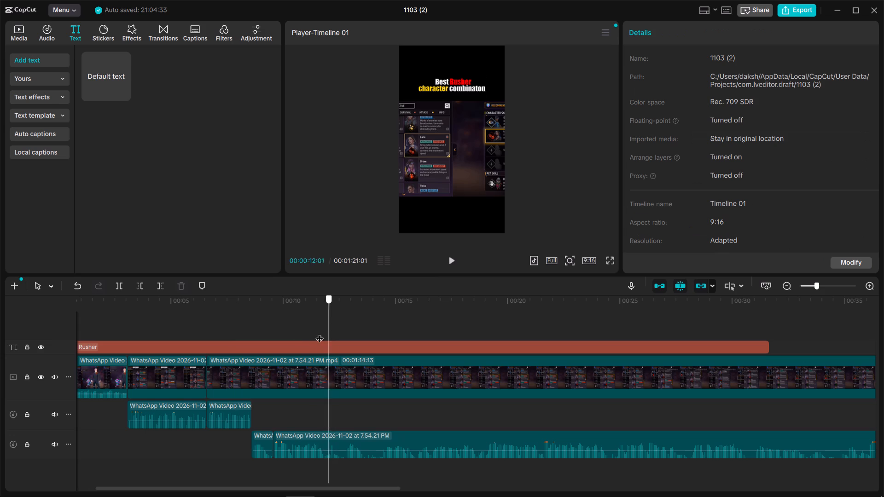
left_click_drag(320, 333, 393, 354)
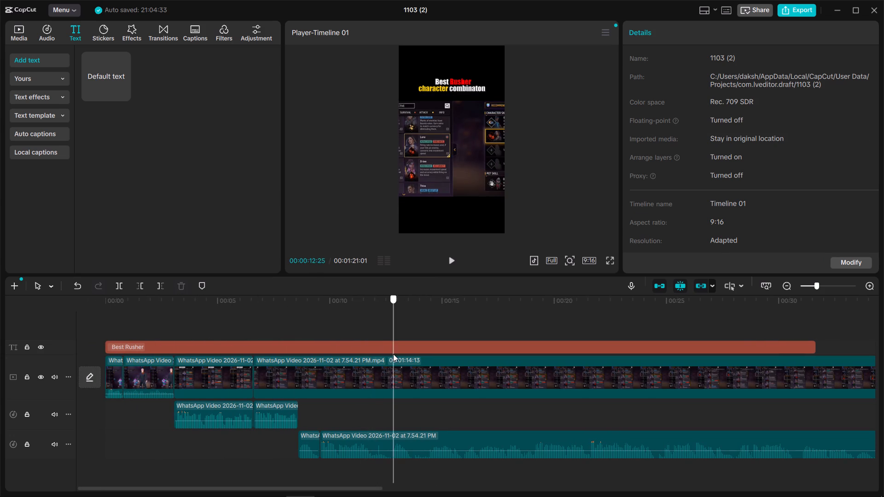
left_click_drag(393, 354, 413, 367)
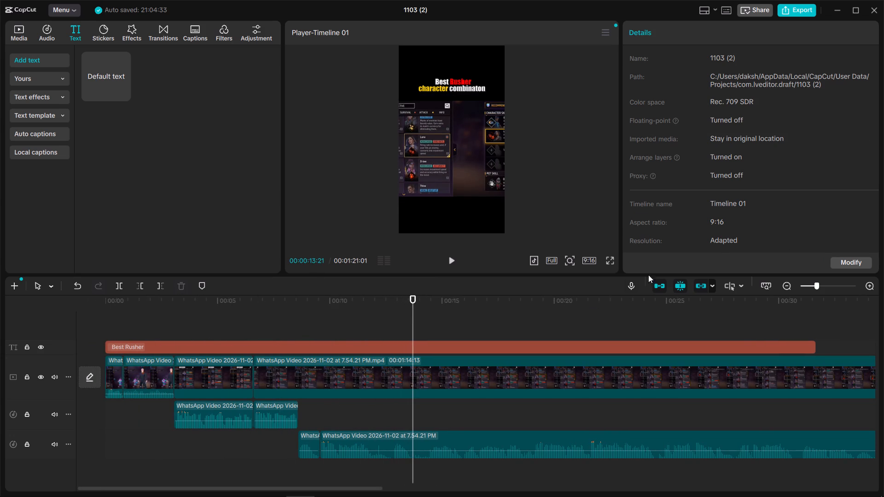
left_click(605, 262)
left_click(617, 260)
left_click(616, 260)
double_click(616, 255)
key("Escape")
left_click(321, 323)
left_click_drag(321, 323, 345, 329)
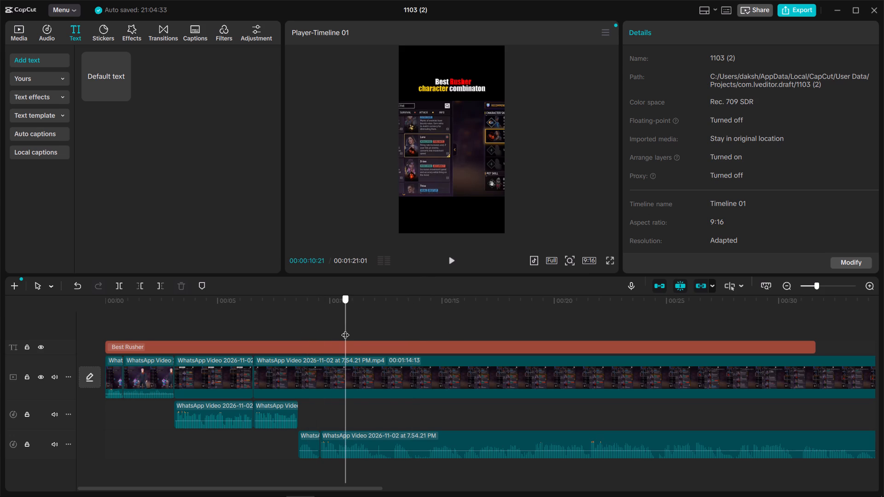
left_click_drag(345, 329, 312, 345)
Play around 9 seconds to find the cut point and split the fourth video clip at 00:00:09:28.
key("space")
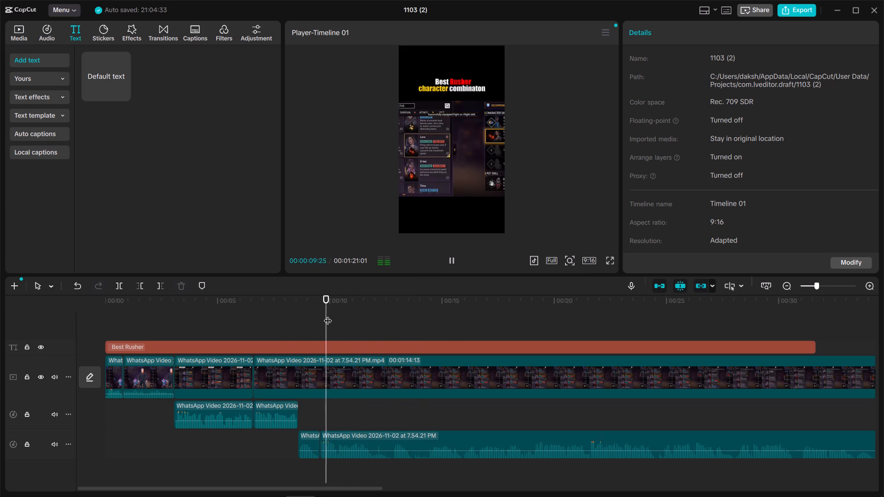
left_click(292, 313)
left_click_drag(292, 313, 285, 315)
key("space")
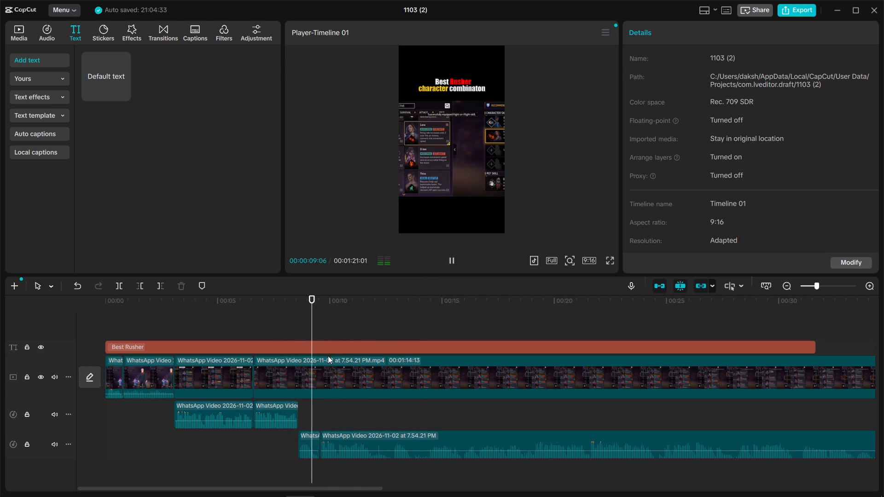
left_click(328, 368)
double_click(331, 322)
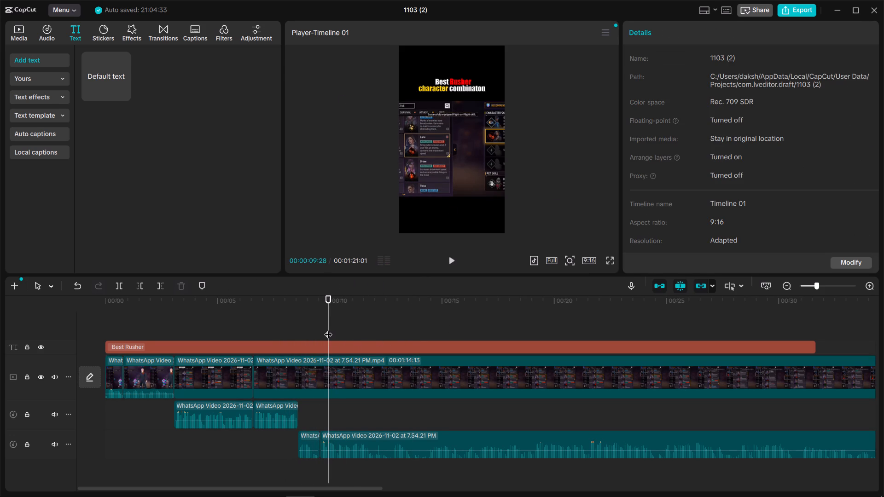
left_click(334, 372)
key("ctrl+b")
Find the end of the unneeded footage and split the last video clip at 00:00:28:18.
left_click(340, 324)
left_click_drag(340, 324, 475, 330)
key("space")
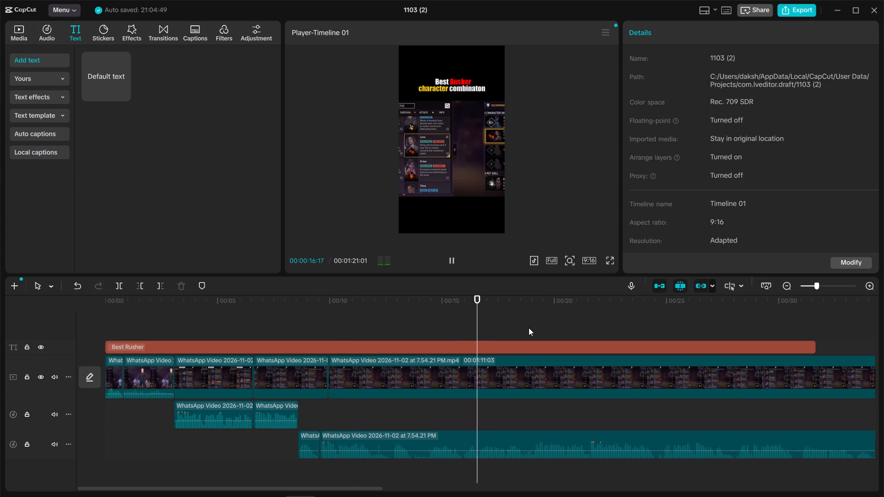
left_click(548, 329)
left_click_drag(548, 329, 717, 358)
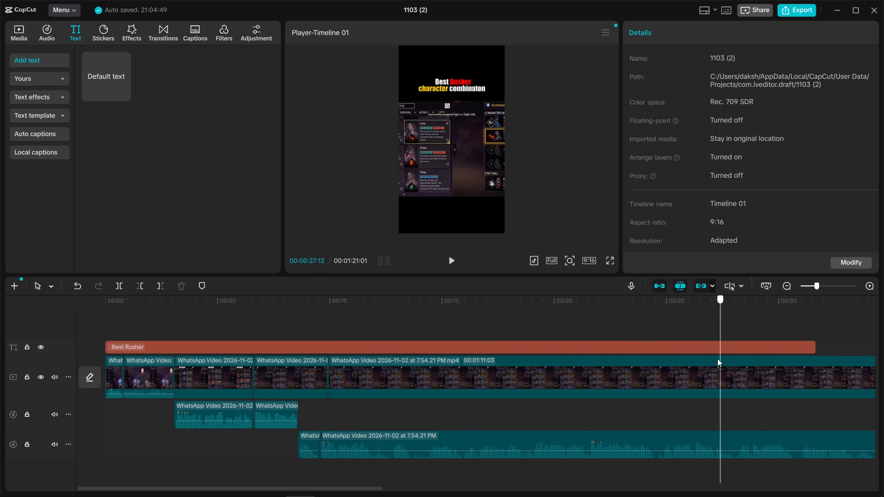
left_click_drag(717, 358, 747, 363)
left_click(752, 376)
key("ctrl+b")
Delete the unneeded video segment between 00:00:09:28 and 00:00:28:18.
left_click(628, 384)
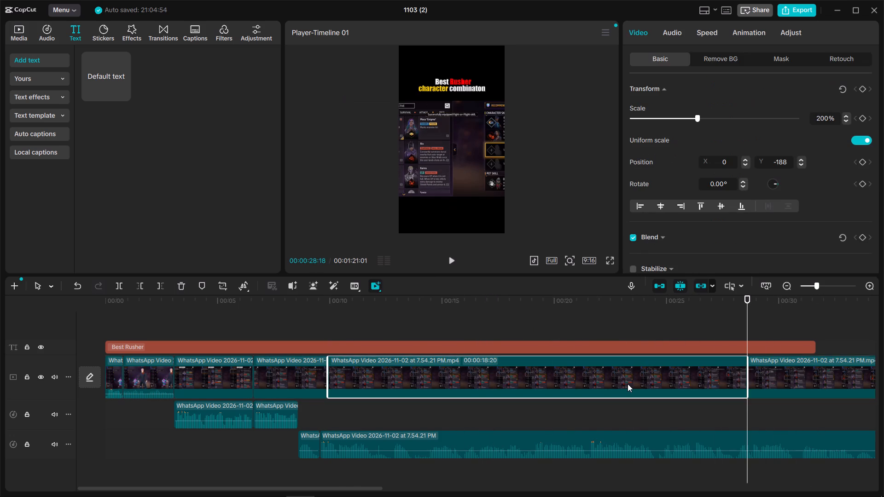
key("Delete")
Play past the new join to find the cut point and split the last video and audio clips at 00:00:14:12.
double_click(317, 318)
key("space")
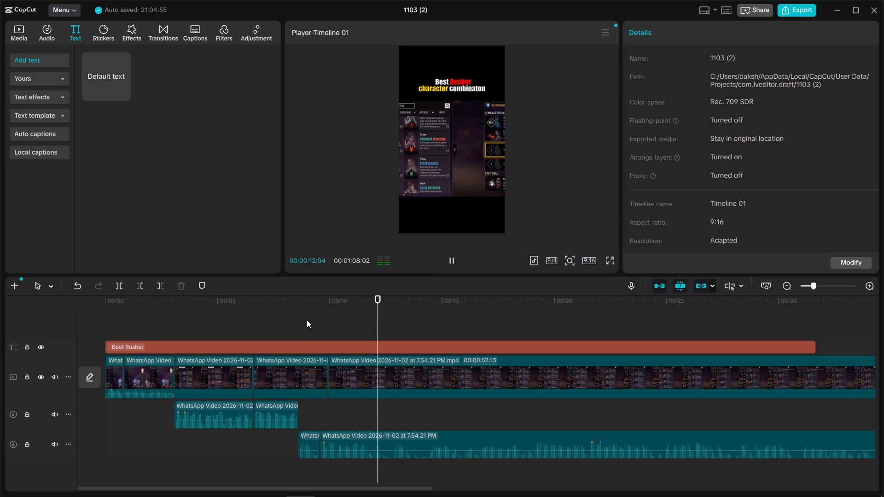
left_click(432, 321)
left_click_drag(431, 321, 427, 322)
key("space")
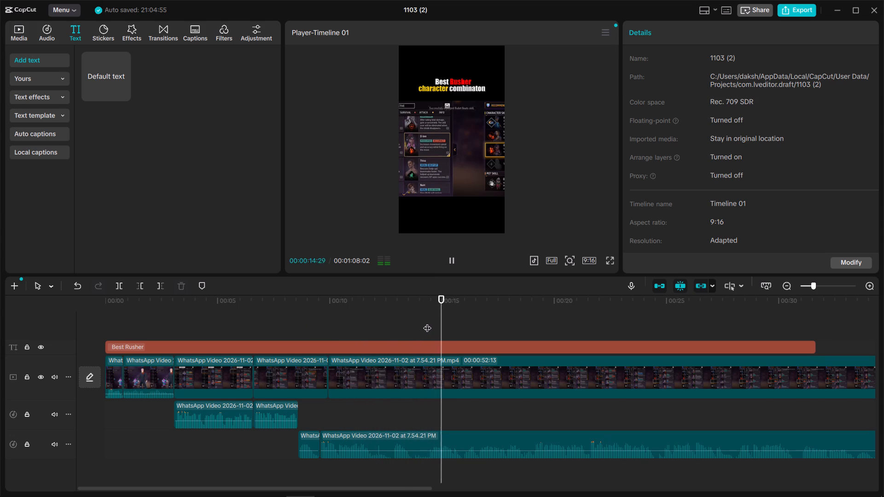
double_click(427, 322)
left_click(434, 378, "ctrl")
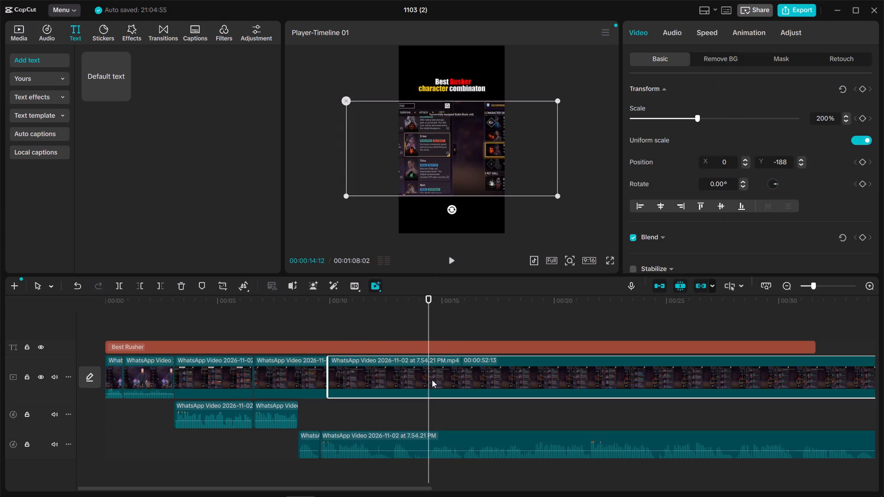
left_click(433, 432, "ctrl")
key("ctrl+b")
Play and scrub between about 13 and 31 seconds to locate the end of the next unneeded stretch.
left_click(425, 324)
left_click_drag(425, 324, 398, 330)
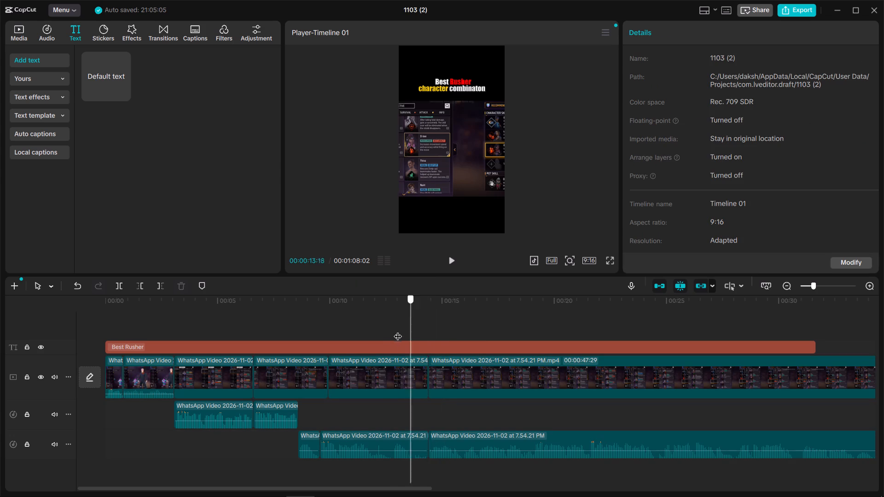
left_click_drag(398, 330, 391, 330)
key("space")
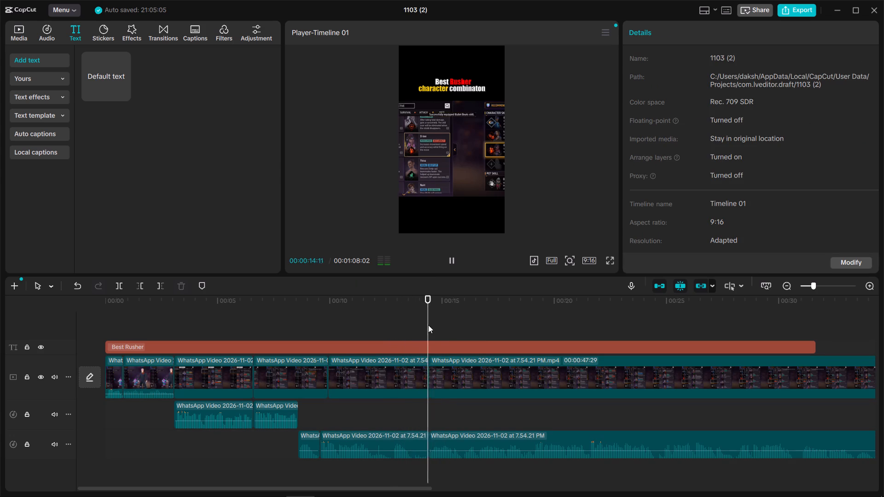
left_click(476, 326)
left_click_drag(476, 326, 799, 340)
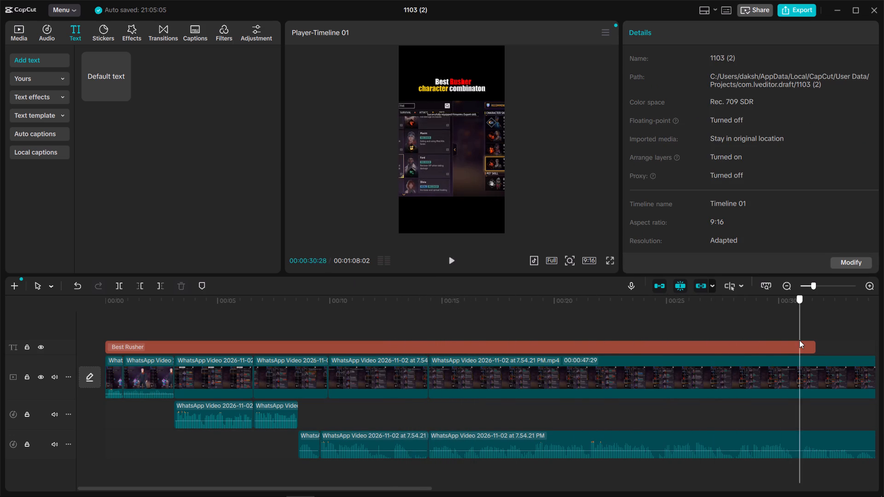
left_click_drag(799, 340, 681, 347)
key("space")
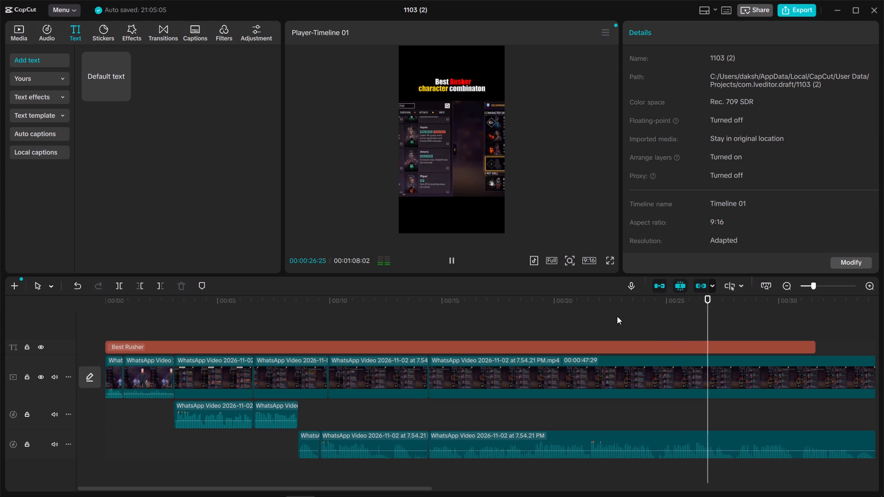
left_click(617, 316)
left_click_drag(617, 316, 588, 319)
key("space")
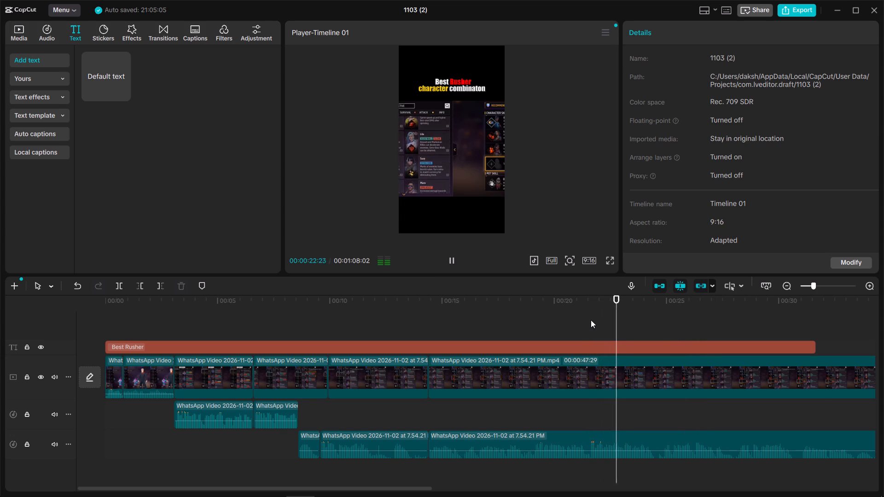
left_click(720, 316)
key("space")
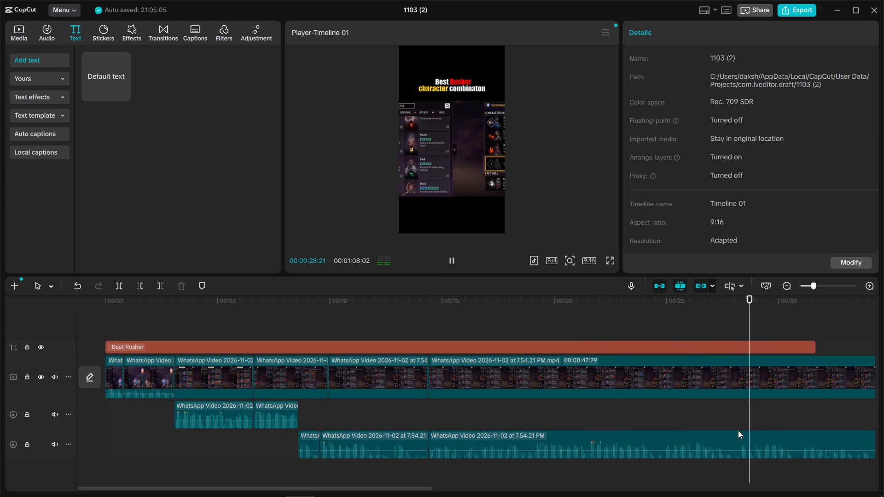
Split the last audio clip at 00:00:28:02 and delete the audio between 00:00:14:12 and that cut.
left_click_drag(419, 488, 512, 485)
left_click(536, 320)
key("space")
key("space")
left_click(537, 316)
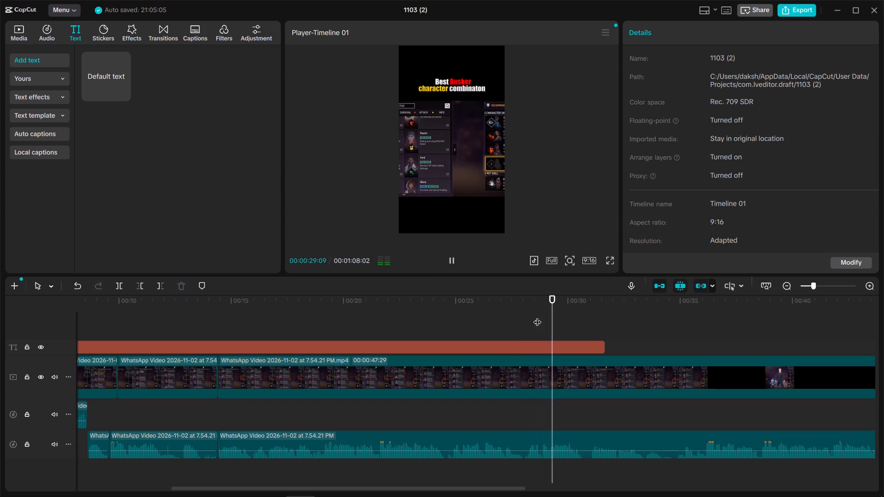
left_click_drag(537, 316, 523, 321)
key("space")
key("space")
left_click(515, 313)
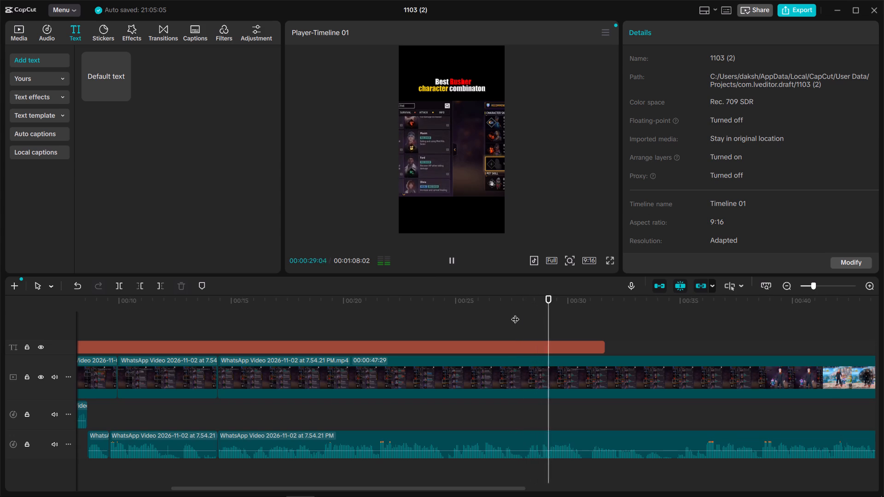
left_click_drag(515, 313, 525, 321)
left_click(523, 439)
key("ctrl+b")
left_click(517, 433)
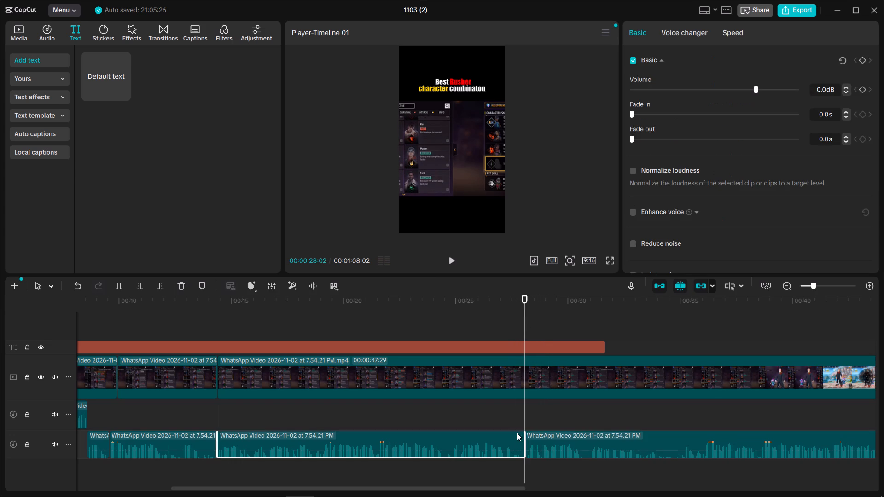
key("Delete")
Move the remaining audio clip back against the preceding one at 00:00:14:12 to close the gap.
left_click_drag(549, 434, 246, 433)
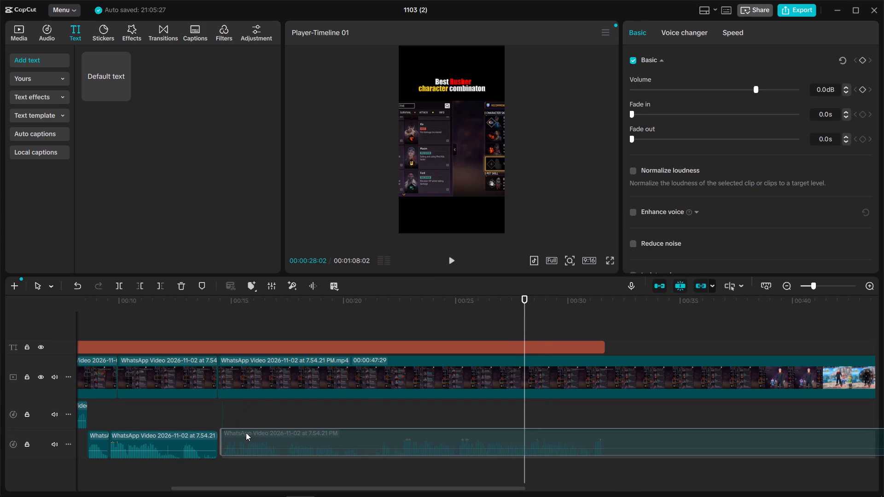
left_click_drag(246, 433, 244, 433)
Play repeatedly from about 13 seconds to check how the moved audio matches the footage.
left_click(205, 319)
key("space")
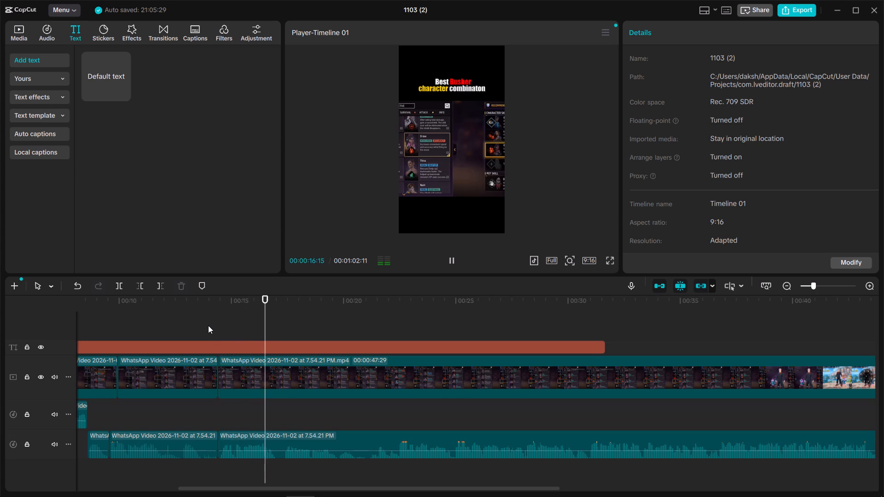
left_click(233, 323)
left_click_drag(233, 323, 206, 324)
key("space")
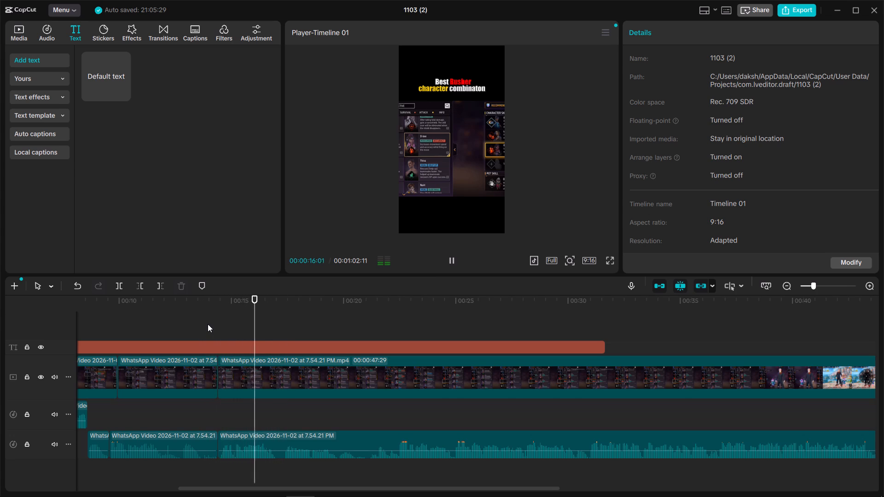
double_click(200, 318)
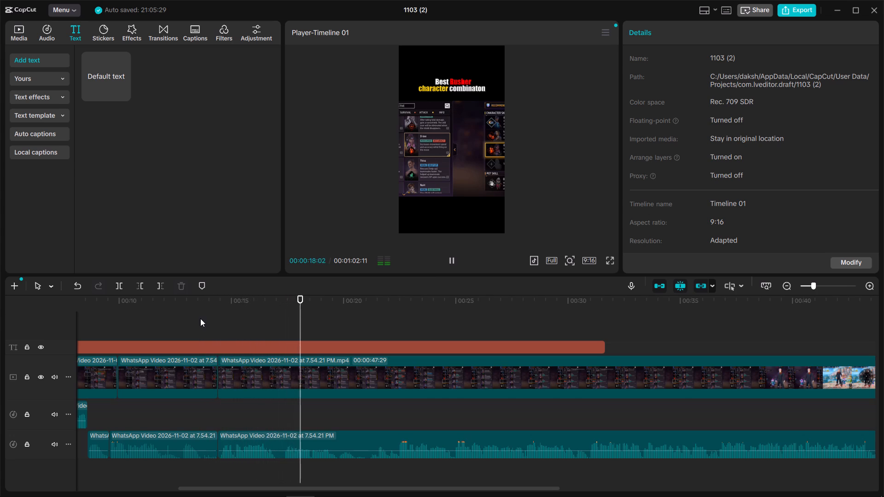
key("space")
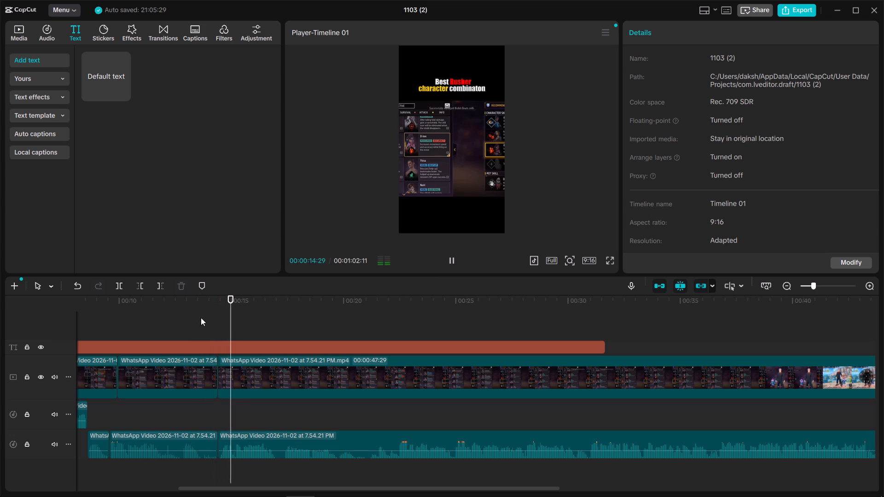
Trim the start of the last video clip forward to about 00:00:28, shortening the clip to 00:00:34:17.
left_click(409, 320)
left_click_drag(409, 320, 413, 321)
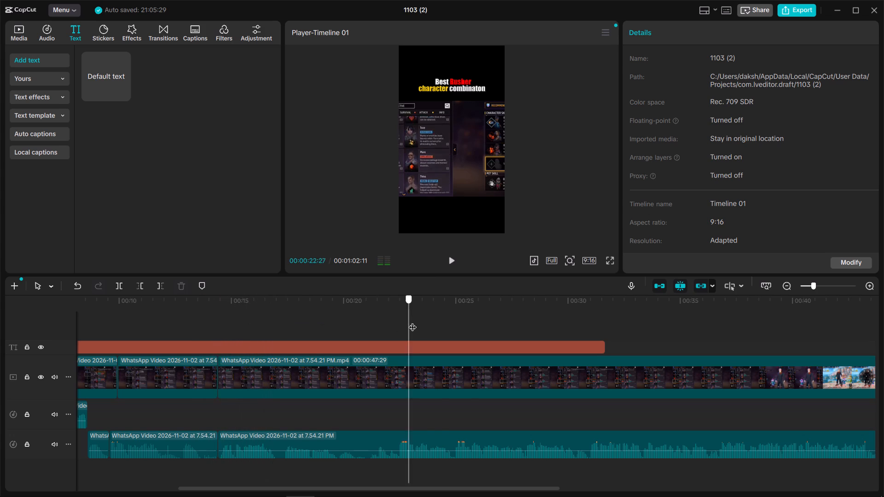
left_click_drag(413, 321, 530, 360)
left_click(530, 368)
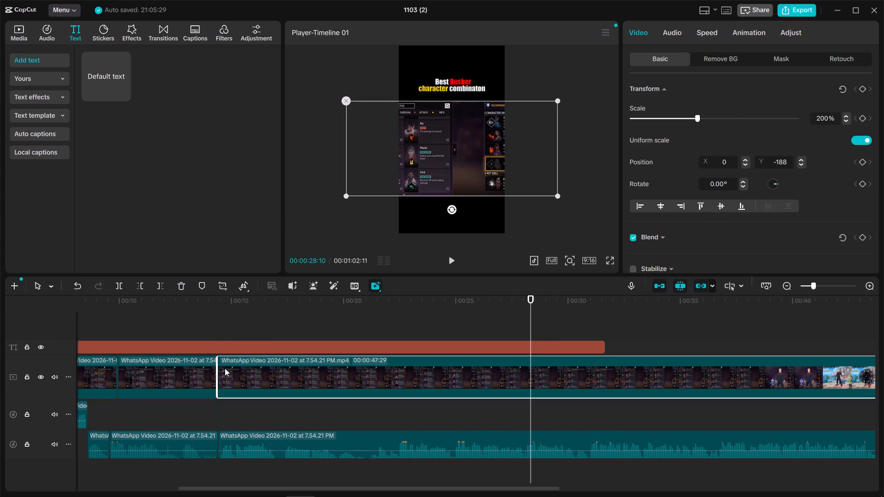
left_click_drag(218, 368, 519, 370)
Play from 00:00:13:18 to check the trimmed video against the audio, scanning ahead to about 25 seconds.
left_click_drag(204, 316, 200, 316)
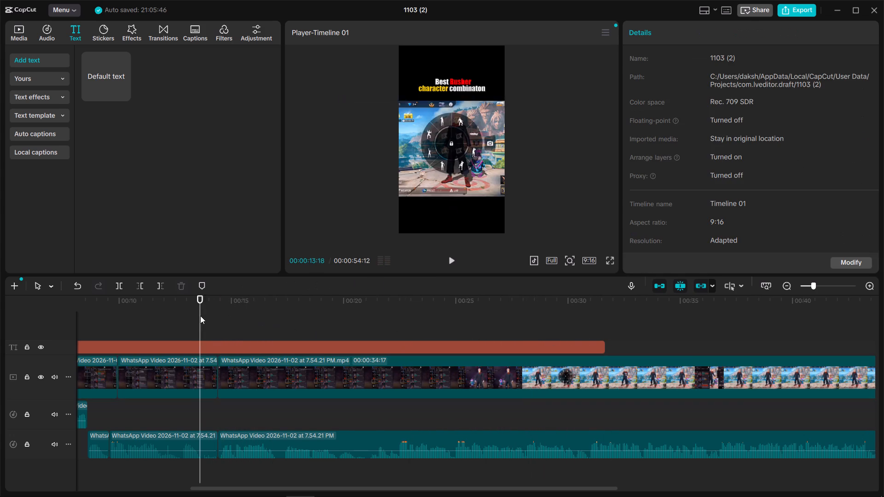
left_click(200, 316)
key("space")
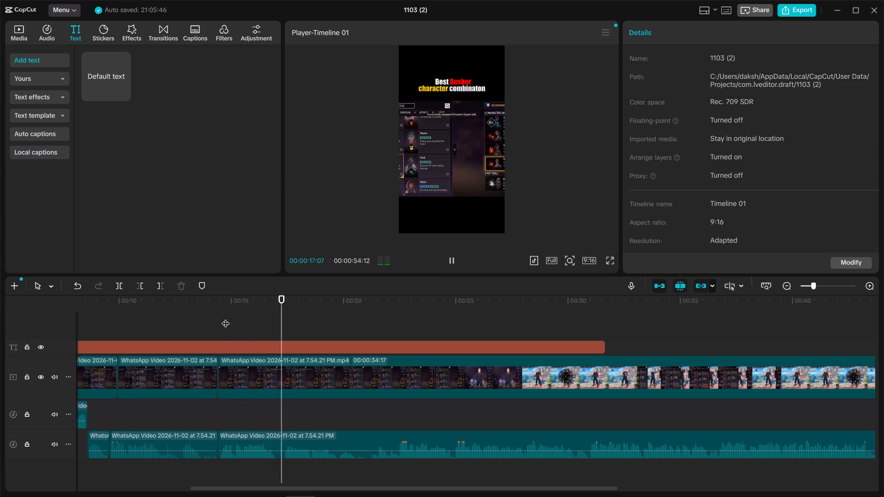
left_click(256, 318)
left_click_drag(256, 318, 279, 326)
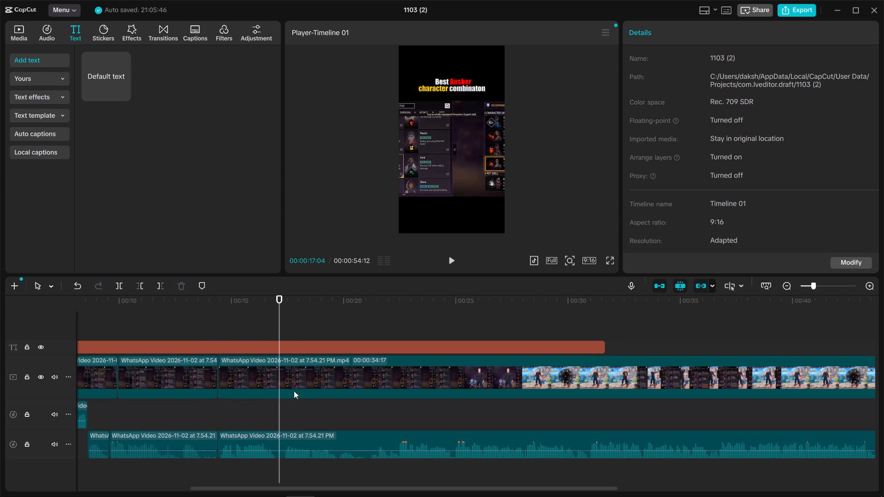
left_click(307, 434)
left_click(302, 355)
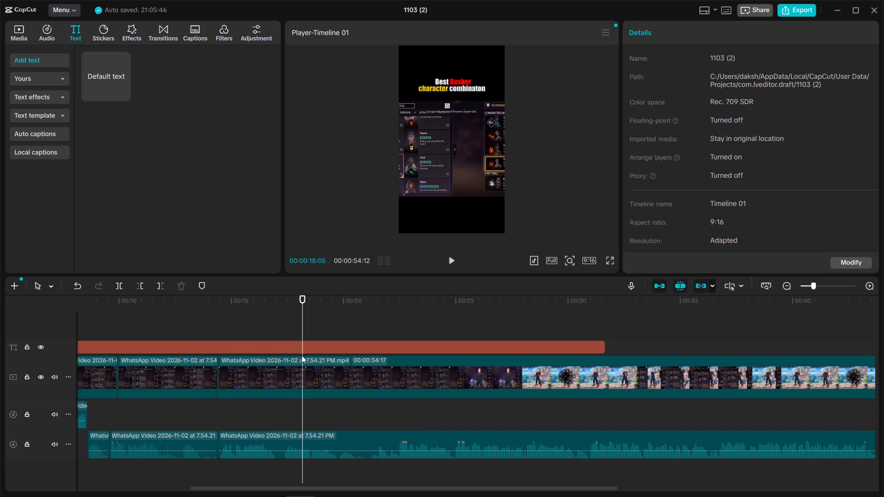
left_click(299, 312)
left_click_drag(299, 312, 446, 336)
key("space")
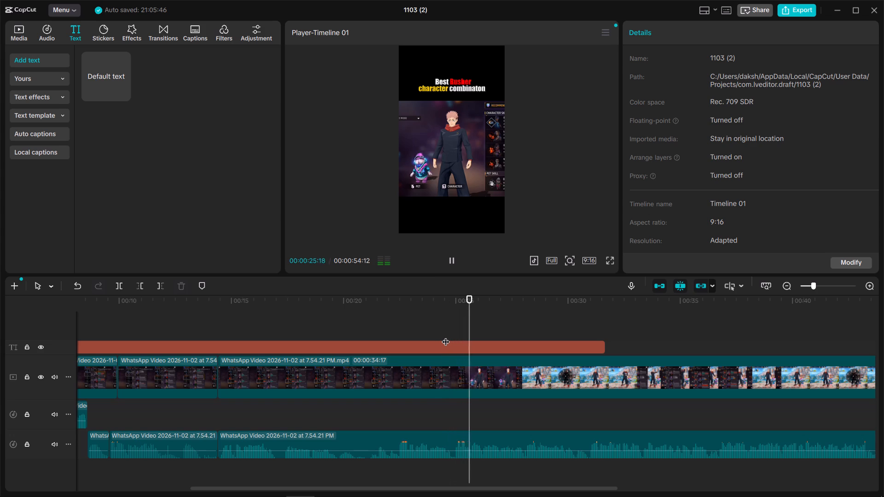
Find the cut point near 31 seconds and split the last video and audio clips at 00:00:30:27.
left_click(555, 319)
key("space")
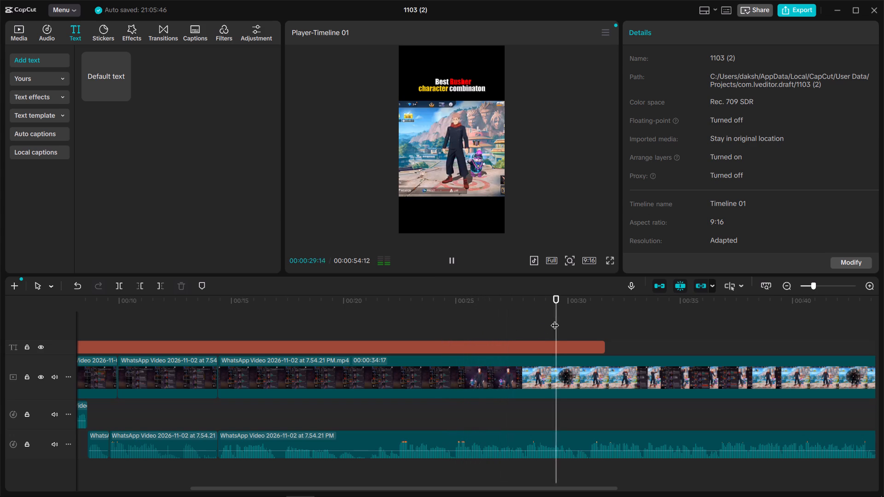
left_click(590, 325)
left_click_drag(590, 325, 589, 331)
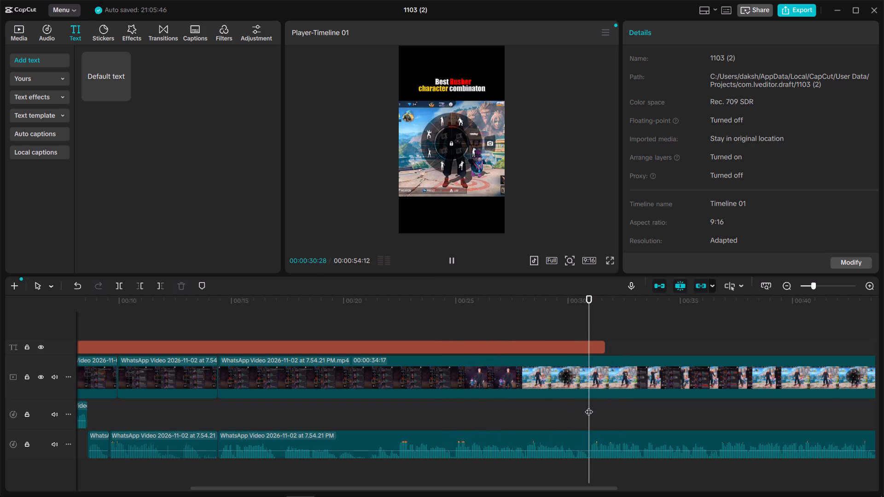
left_click(588, 430, "ctrl")
key("ctrl+b")
left_click(589, 435)
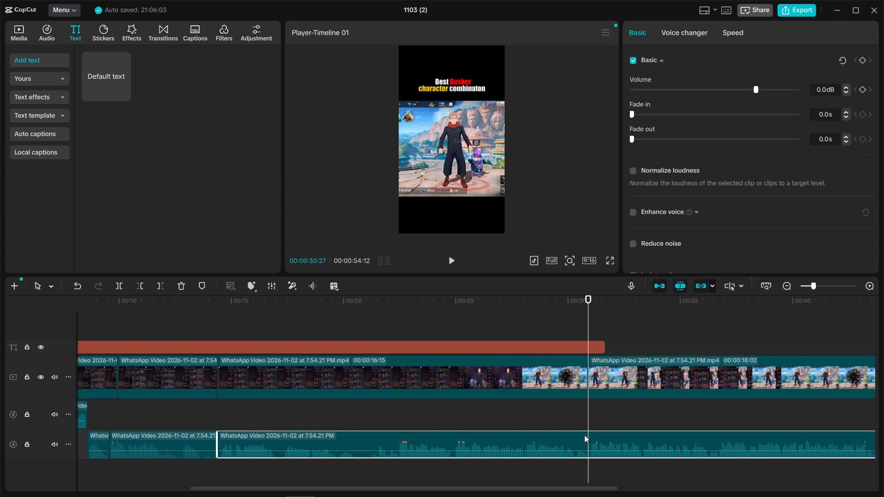
key("ctrl+b")
Trim the end of the audio clip that starts at 00:00:14:12 back to about 00:00:17.
left_click(236, 444)
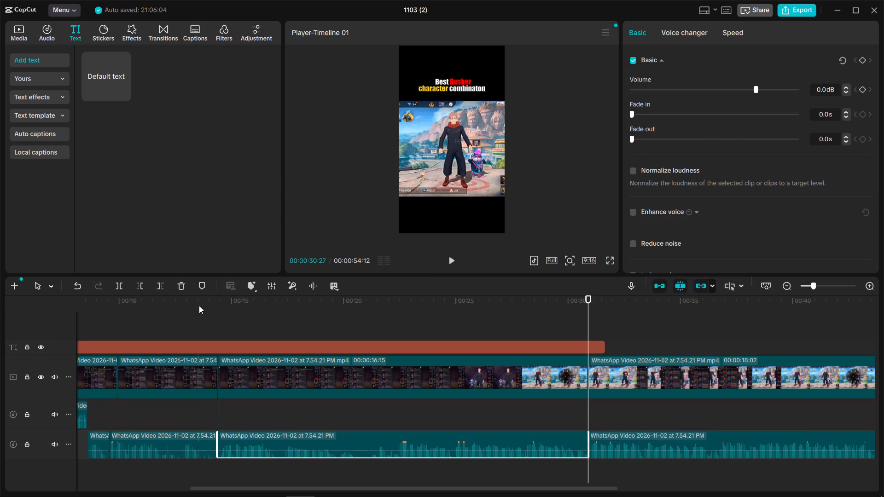
left_click(199, 306)
key("space")
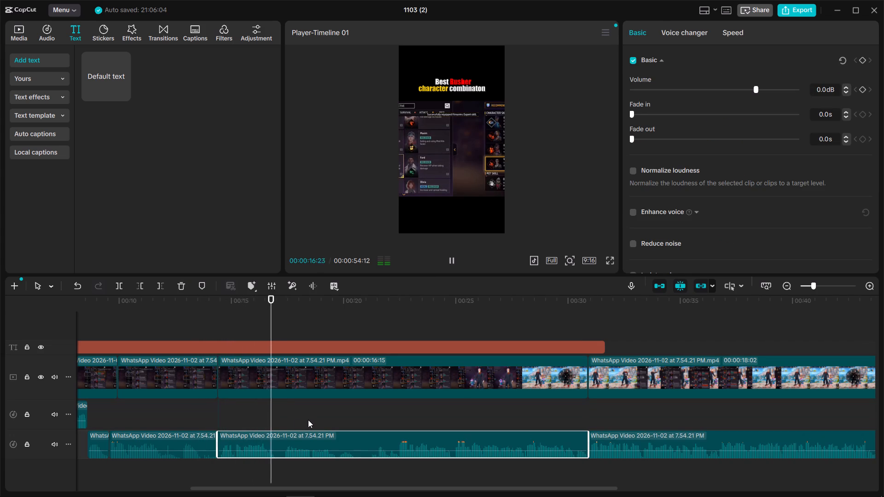
key("space")
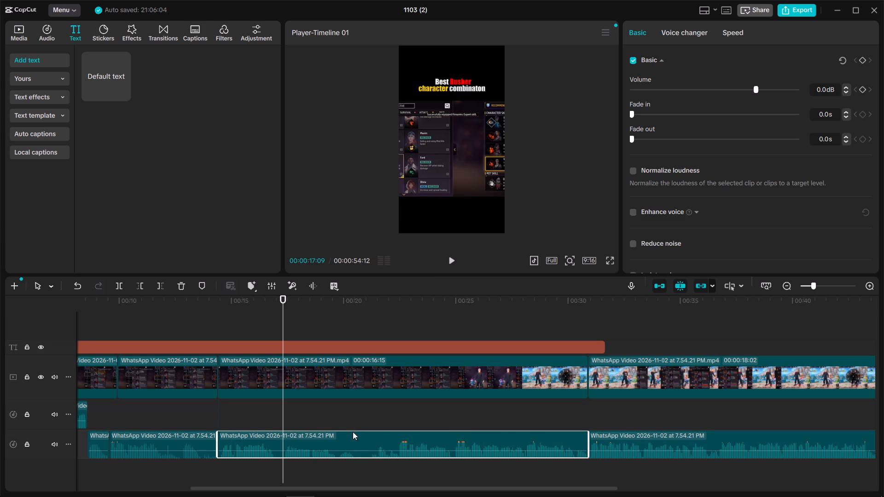
left_click(585, 457)
left_click_drag(588, 455, 276, 470)
Move the last audio clip back against the shortened audio clip's end at about 00:00:17.
left_click(281, 323)
left_click_drag(282, 323, 323, 333)
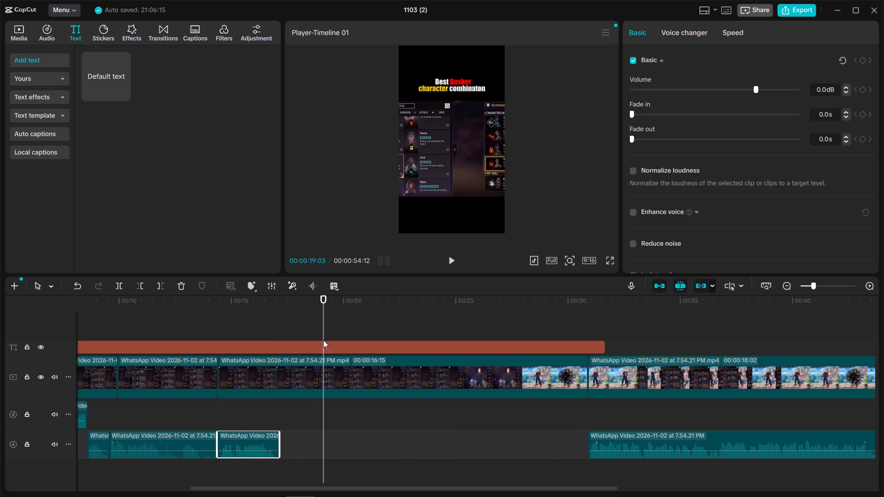
left_click(314, 374)
left_click_drag(622, 440, 314, 443)
Play across the audio join and trim the end of the second-to-last video clip to about 00:00:18.
left_click(266, 336)
key("space")
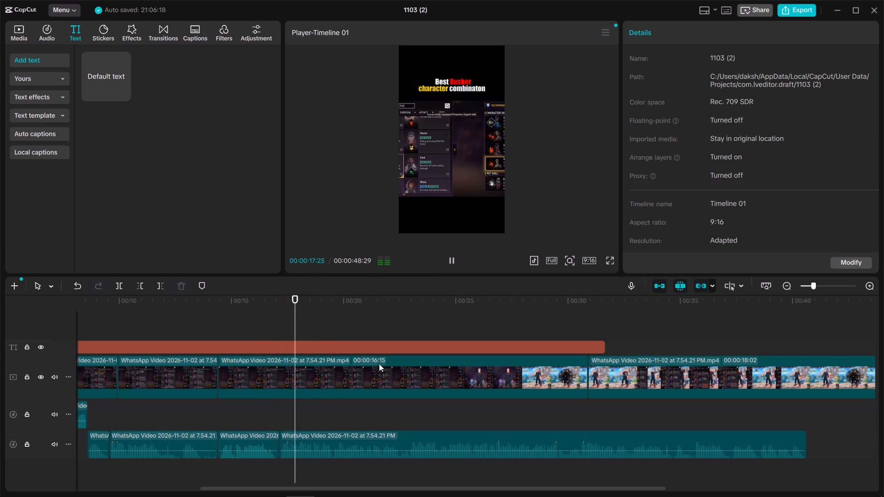
left_click(380, 370)
left_click_drag(589, 374, 301, 373)
Play across the new video join, cut a few frames out of the last audio clip from 00:00:19:14, and close the gap.
double_click(285, 315)
key("space")
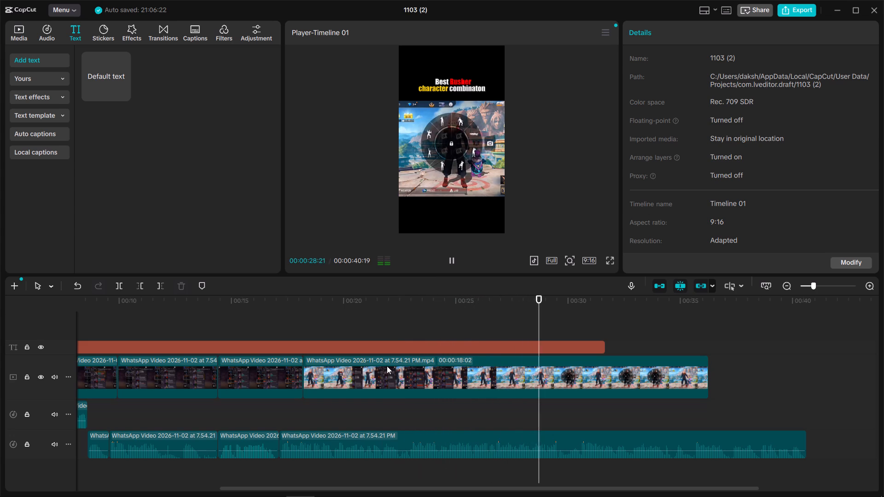
left_click(368, 315)
left_click(318, 320)
left_click(296, 320)
key("space")
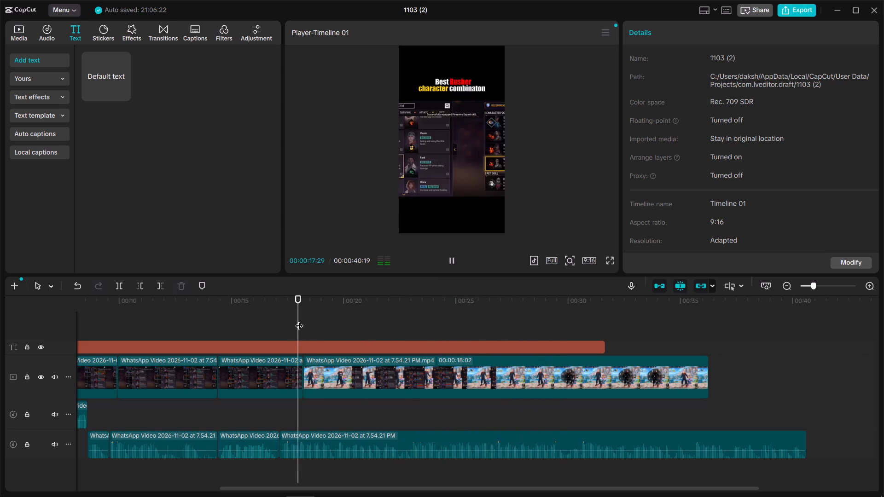
left_click(323, 327)
left_click_drag(323, 327, 331, 335)
left_click(342, 434)
key("ctrl+b")
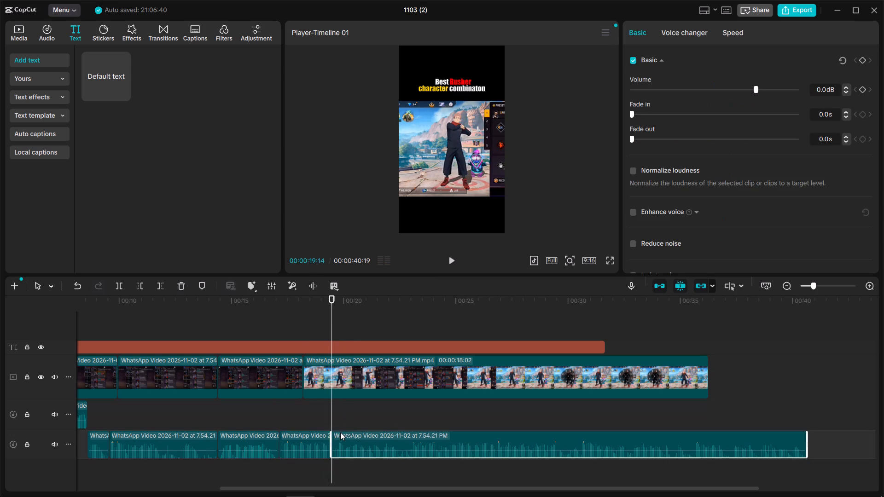
left_click_drag(330, 434, 335, 434)
key("space")
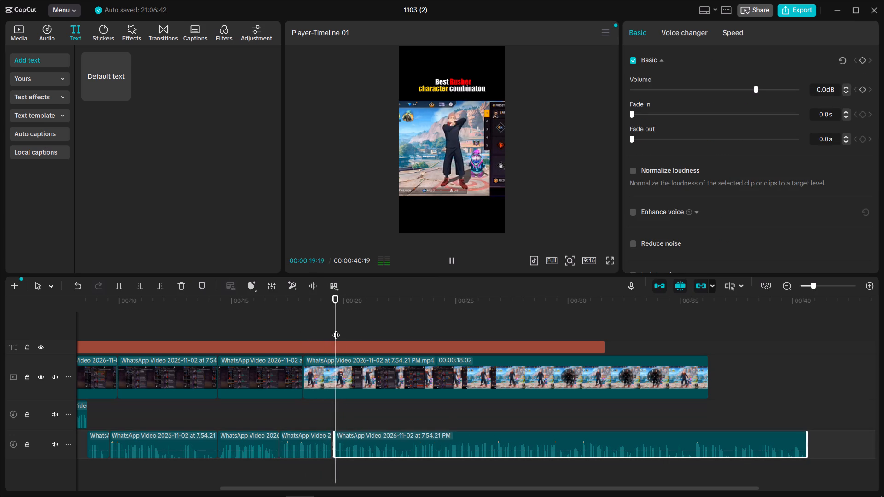
left_click_drag(358, 439, 353, 439)
Split the last audio clip at 00:00:22:17 and trim a few frames off the end of the piece before the split.
left_click(318, 334)
key("space")
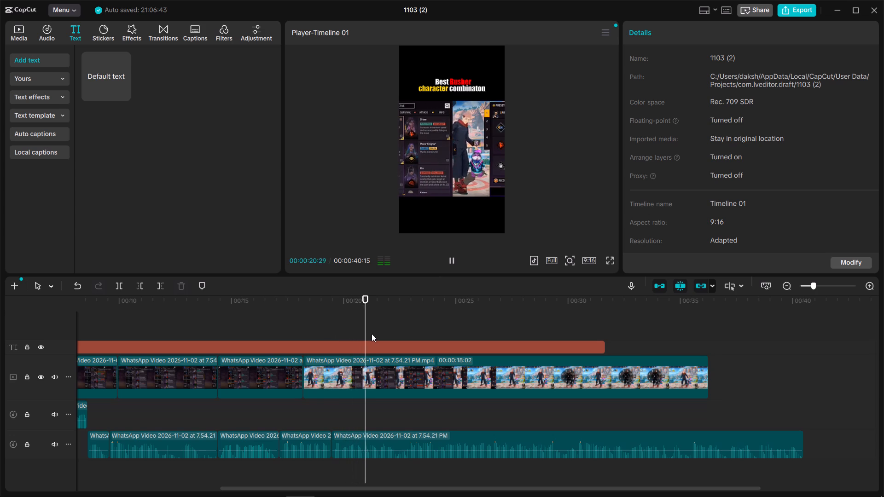
key("space")
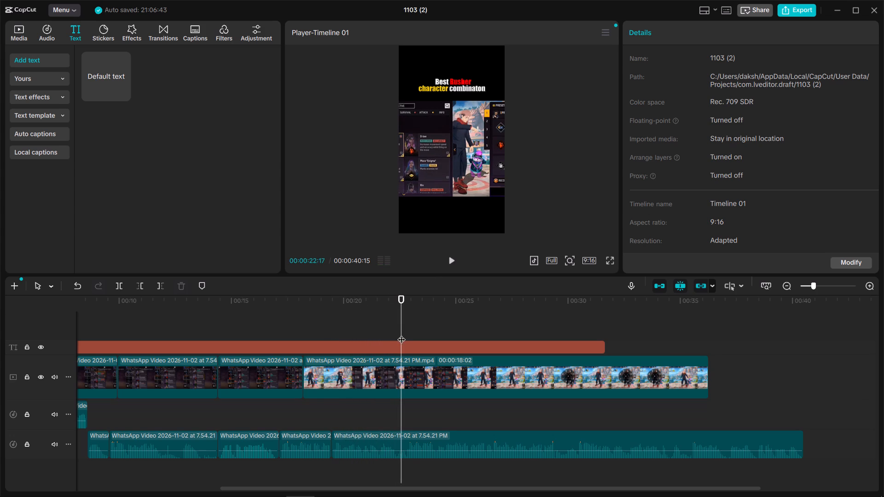
left_click(406, 437, "ctrl")
key("ctrl+b")
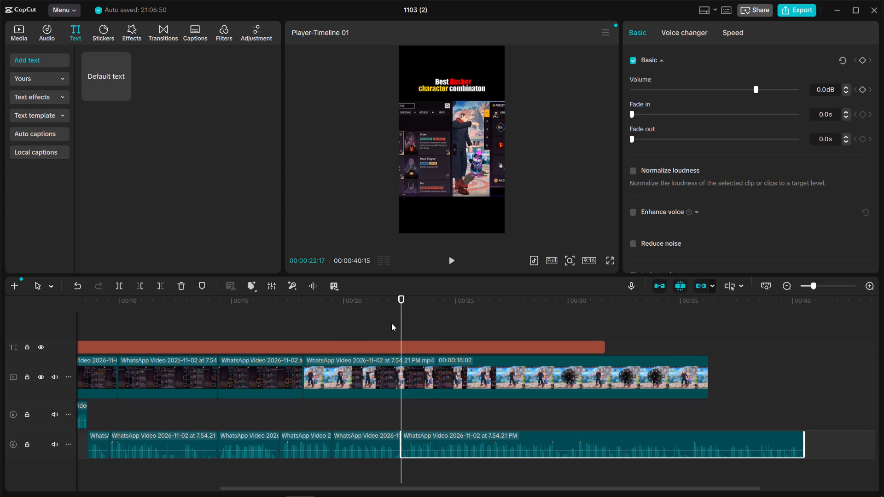
left_click(391, 323)
left_click(394, 444)
left_click_drag(401, 449, 397, 449)
Play through the footage after about 00:00:24 and examine which part of the last audio clip is unneeded.
left_click(438, 329)
key("space")
left_click(470, 336)
key("space")
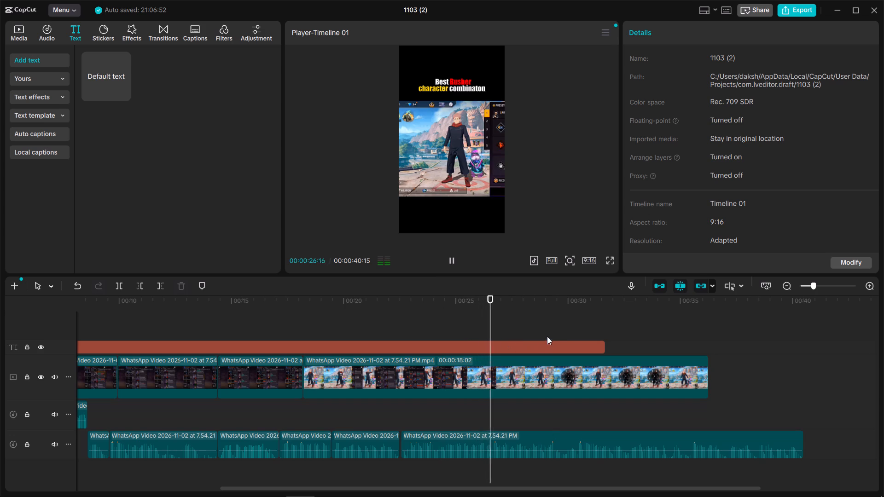
left_click(547, 336)
key("space")
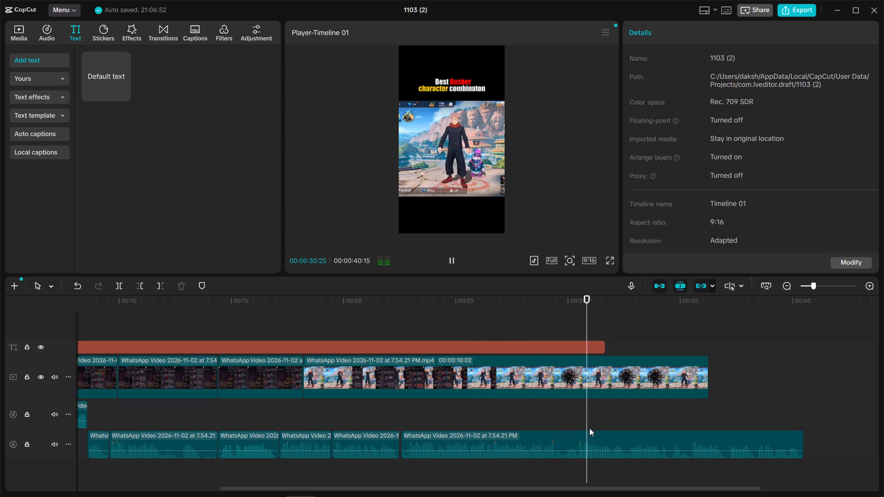
left_click(591, 325)
left_click_drag(591, 325, 594, 326)
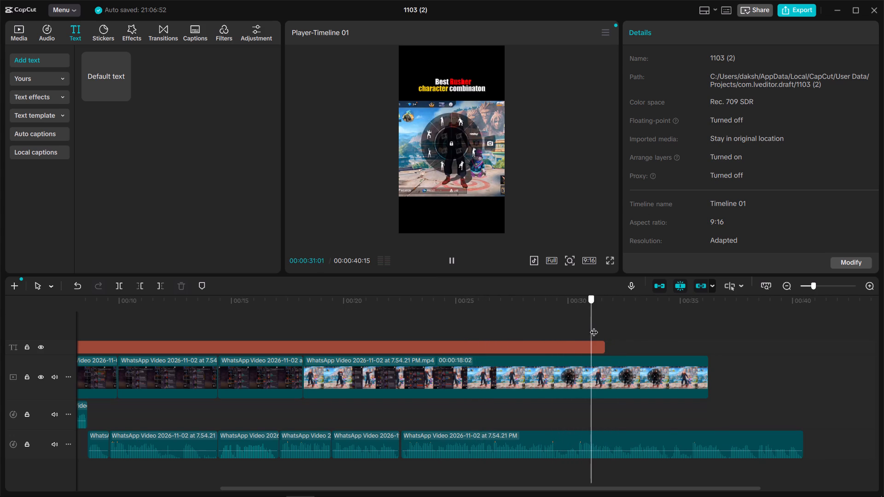
left_click_drag(594, 326, 669, 340)
key("space")
key("space")
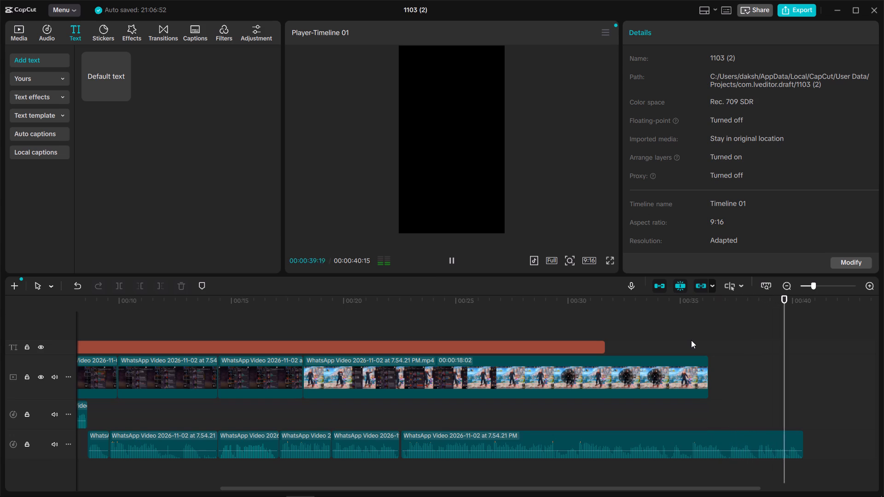
Trim the start of the last audio clip to about 00:00:30:11 and move it back against the preceding audio clip.
left_click(635, 335)
left_click_drag(635, 335, 568, 342)
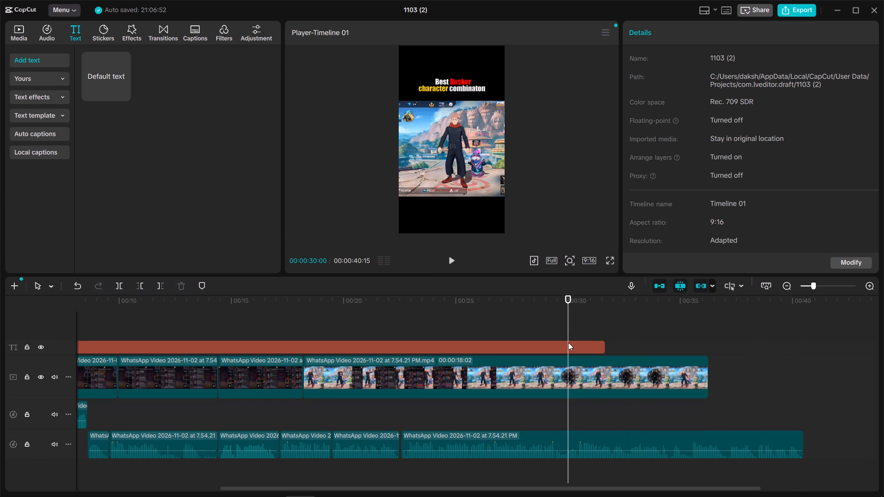
key("space")
left_click(577, 332)
left_click_drag(577, 331, 578, 331)
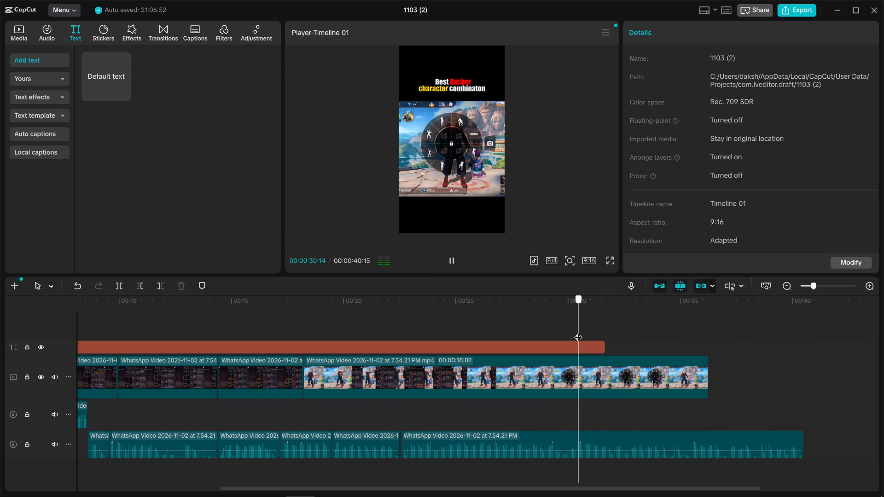
left_click_drag(578, 331, 576, 359)
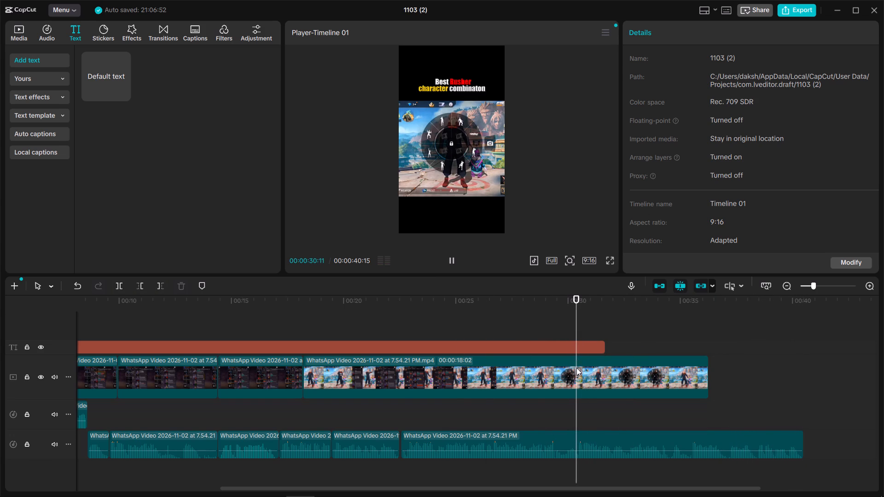
left_click(578, 435)
left_click_drag(401, 436, 570, 442)
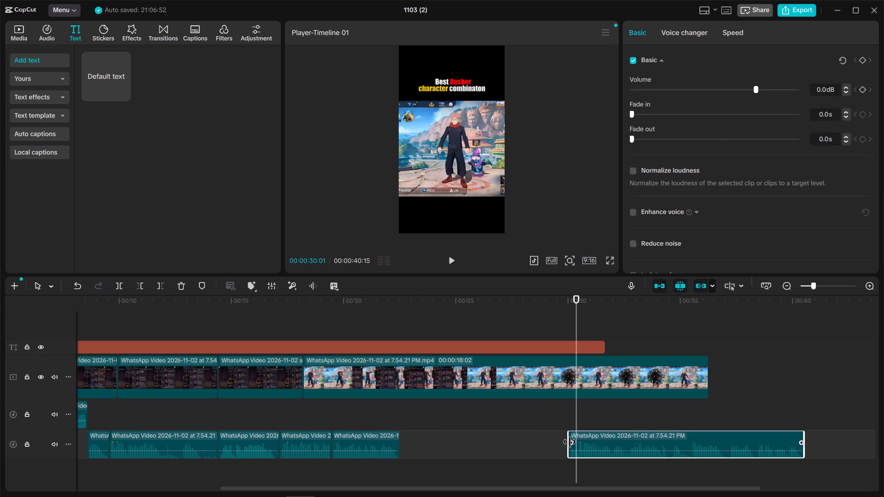
left_click_drag(570, 442, 575, 442)
left_click_drag(611, 441, 434, 443)
Play across the audio join near 00:00:22 and set the last audio clip's speed to 1.10x.
left_click(398, 329)
key("space")
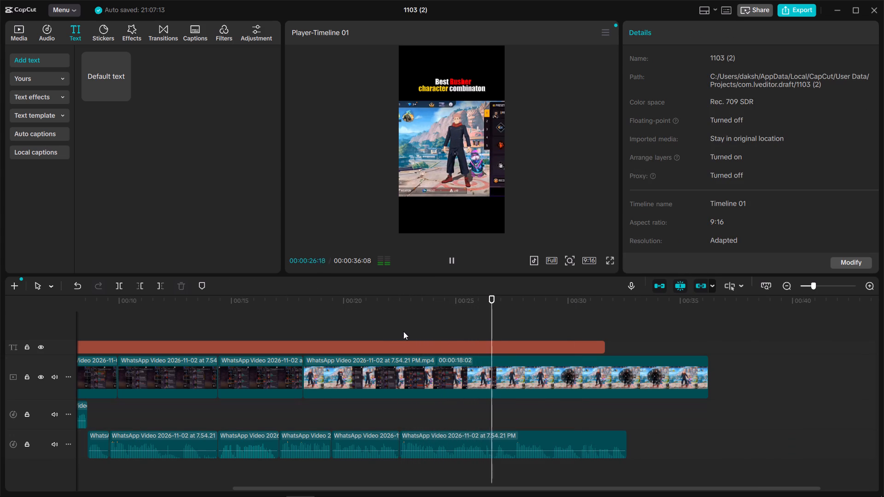
left_click(412, 322)
left_click_drag(412, 322, 394, 326)
key("space")
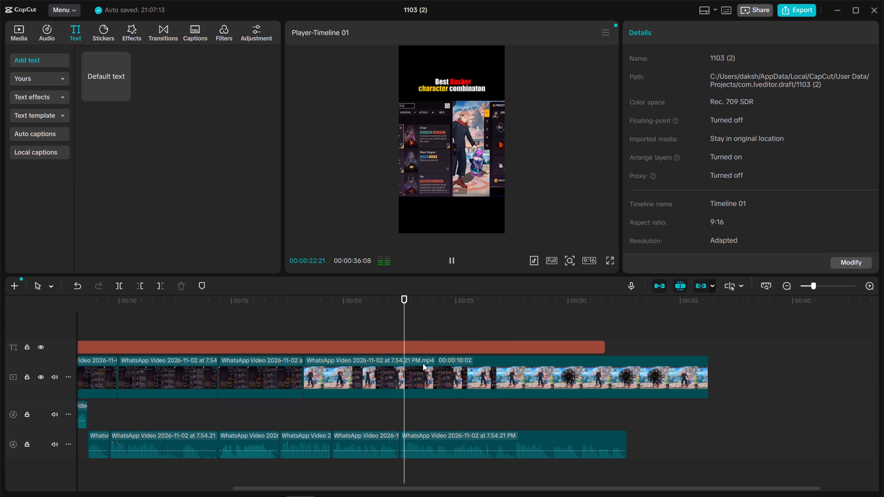
left_click(441, 434)
key("space")
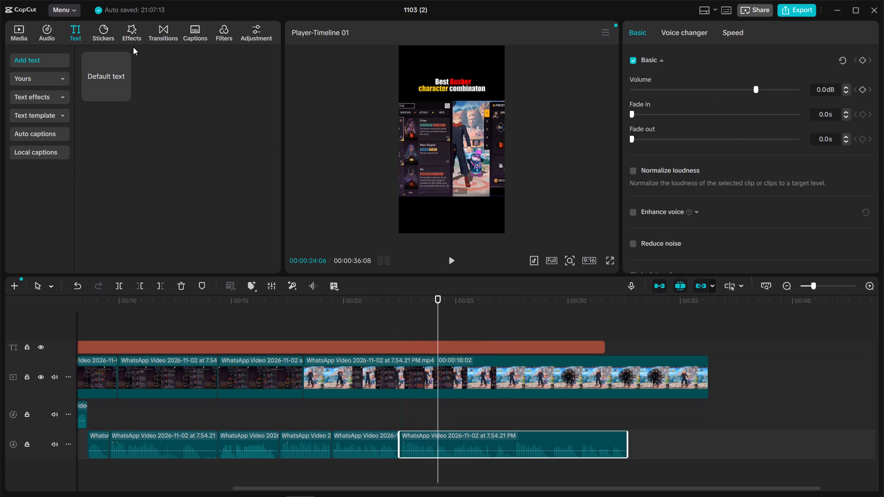
left_click(757, 87)
left_click(733, 39)
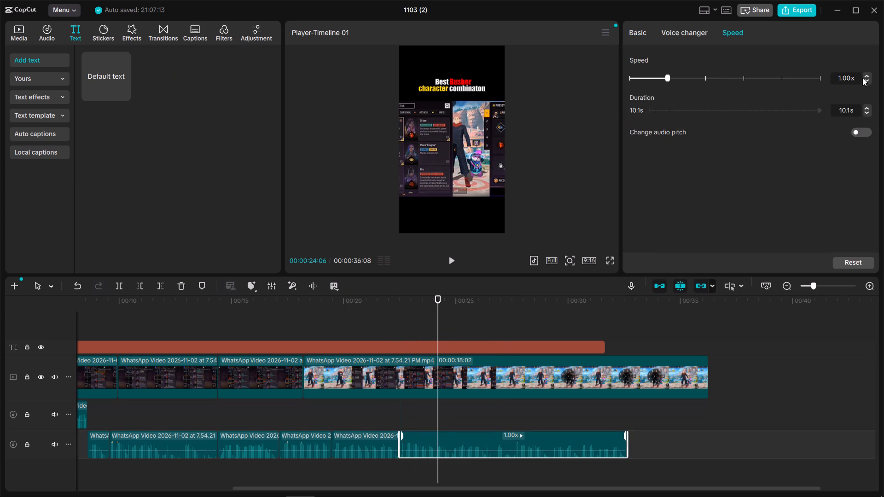
left_click(866, 77)
Find the pause in the sped-up last audio clip, cut about 0.2 s out from 00:00:24:13, and close the gap.
key("space")
left_click(387, 314)
key("space")
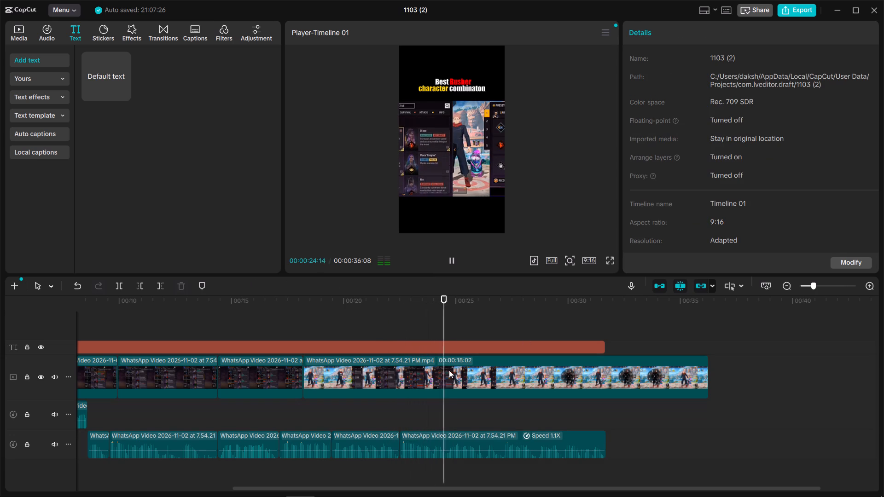
key("space")
left_click(440, 325)
left_click_drag(440, 325, 429, 329)
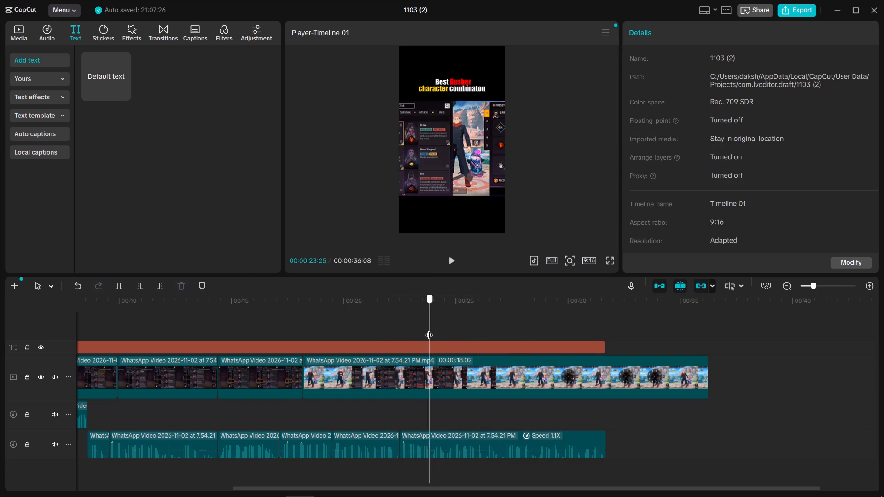
left_click_drag(429, 329, 428, 329)
key("space")
double_click(430, 327)
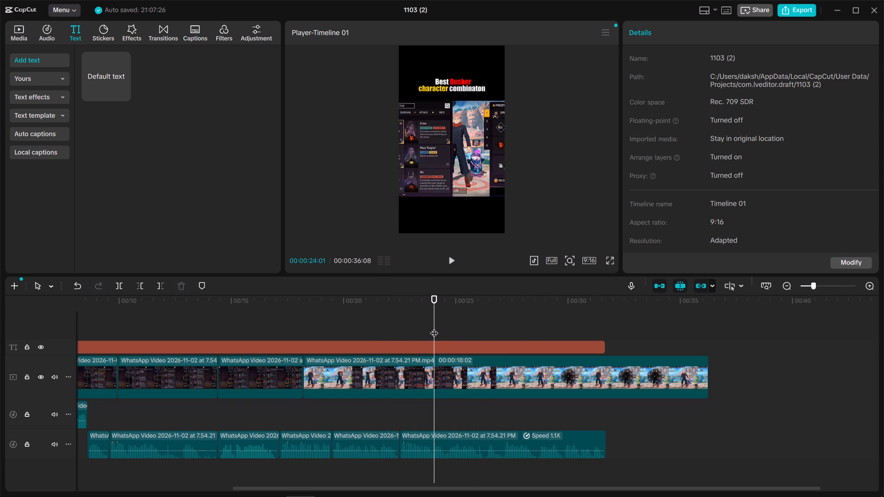
left_click(419, 323)
key("space")
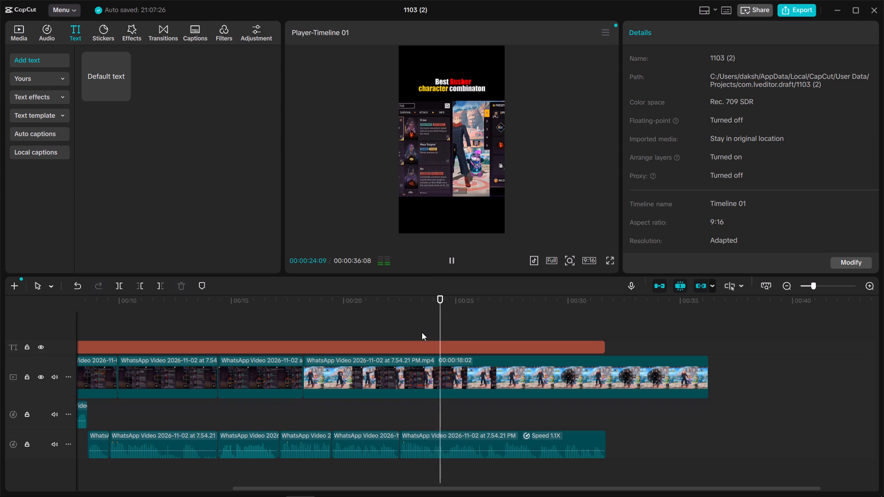
left_click(429, 312)
left_click_drag(429, 312, 443, 318)
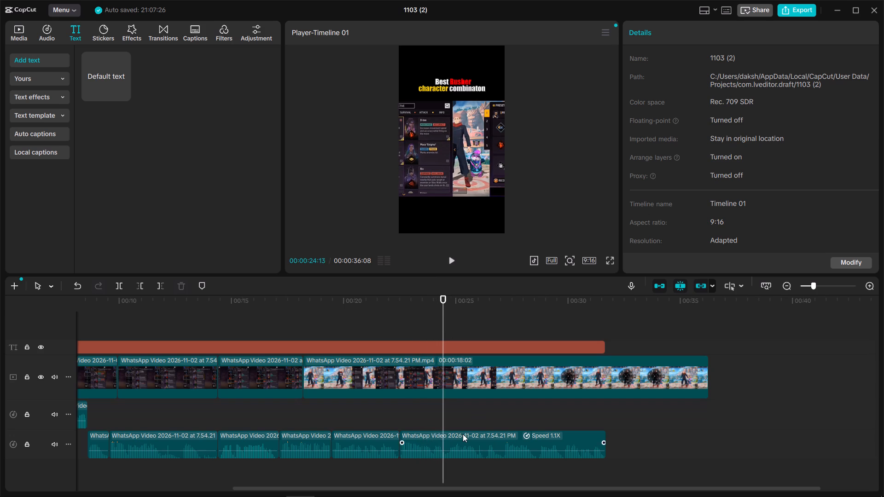
left_click(463, 434)
key("ctrl+b")
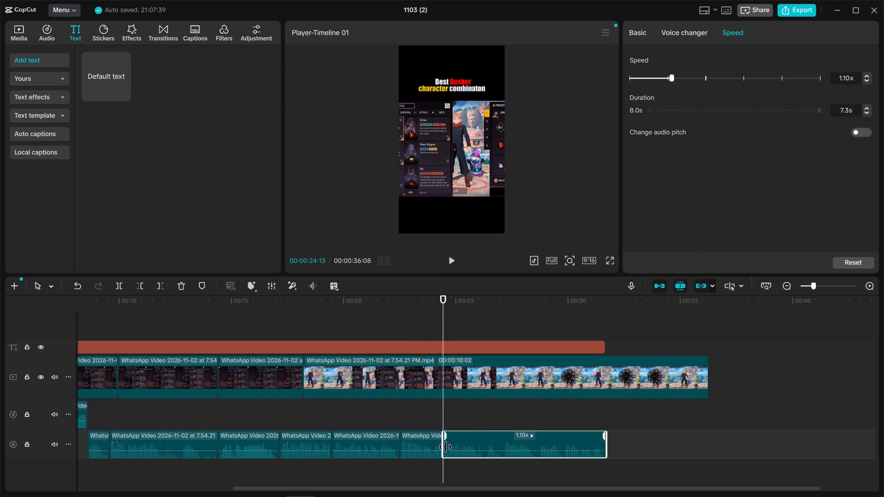
left_click_drag(445, 447, 450, 448)
left_click_drag(453, 447, 448, 448)
Play on from the audio join near 00:00:24 and split the last audio clip at 00:00:25:24.
left_click(439, 336)
key("space")
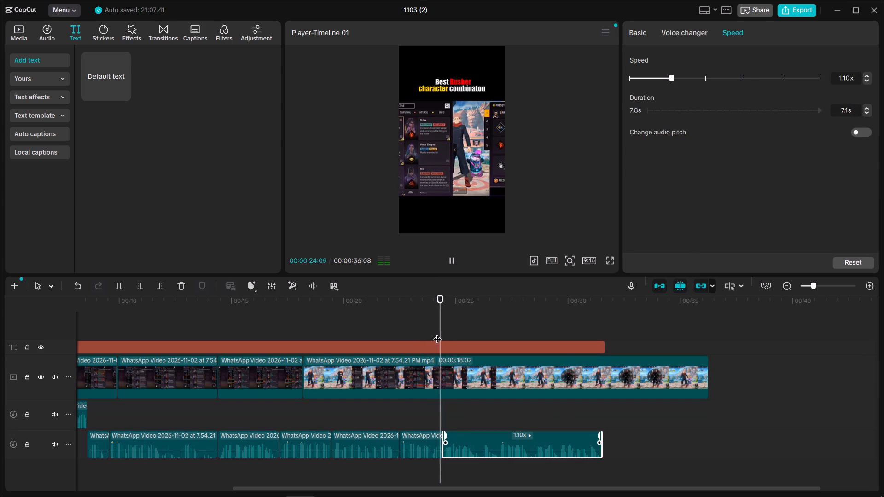
key("space")
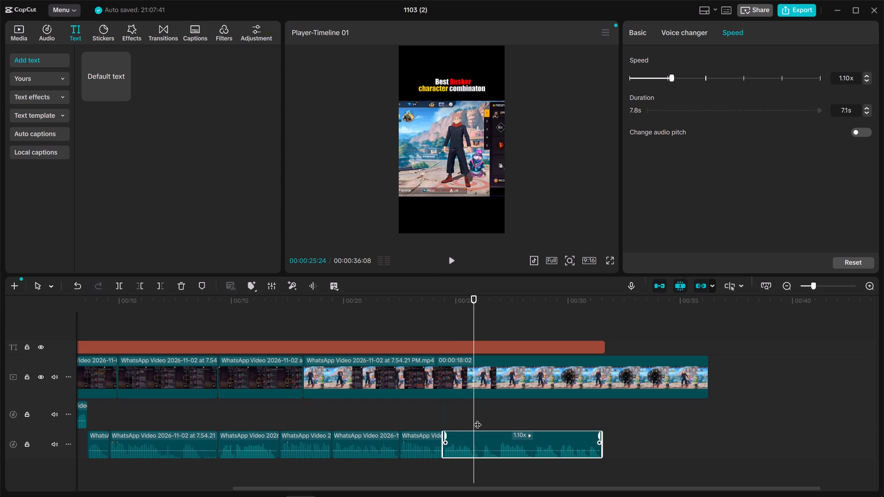
key("ctrl+b")
Trim the start of the last audio clip to about 00:00:27 and move it back against the piece ending at 00:00:25:24.
left_click(512, 336)
key("space")
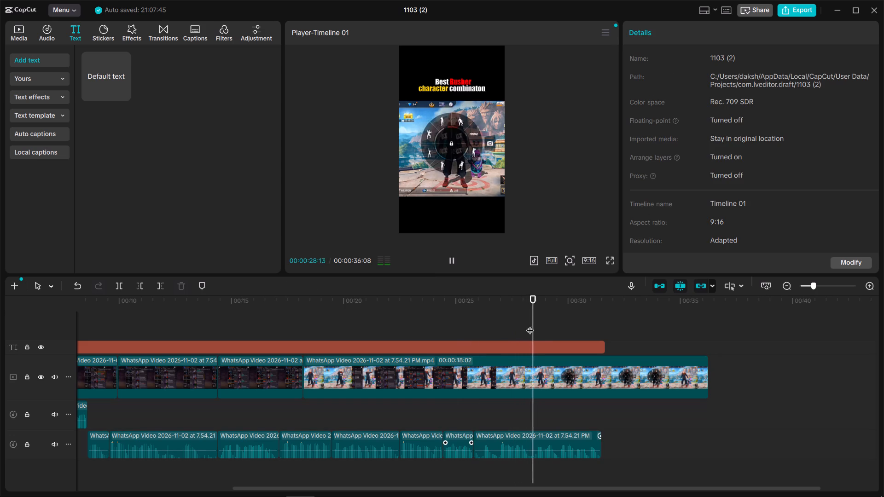
left_click(537, 310)
left_click_drag(536, 310, 510, 318)
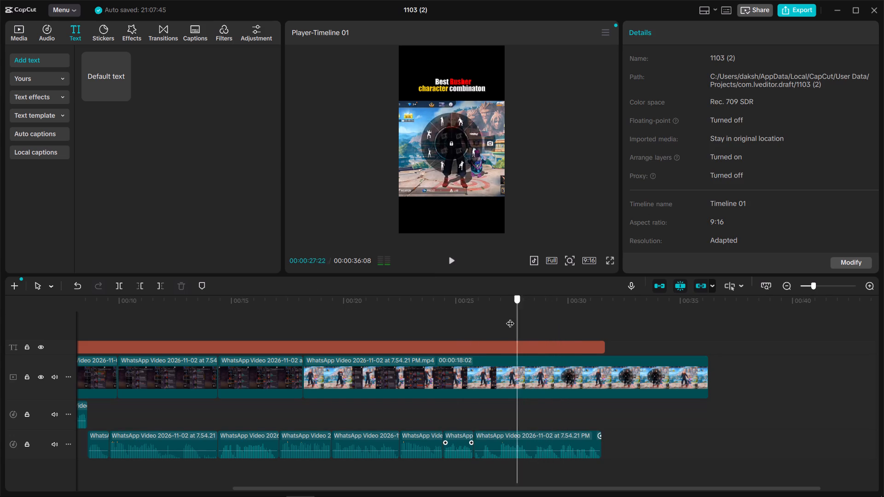
left_click_drag(510, 318, 491, 321)
key("space")
left_click(488, 318)
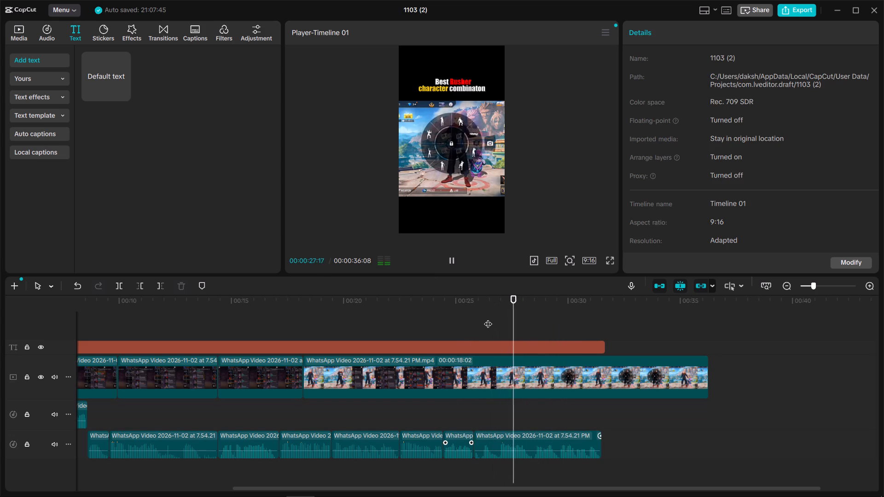
left_click_drag(488, 318, 498, 323)
left_click(503, 444)
left_click_drag(472, 435, 483, 436)
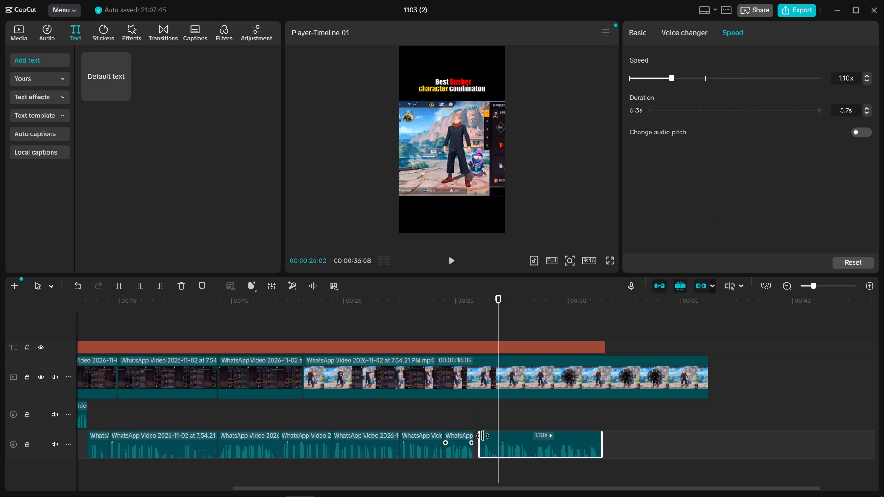
left_click_drag(483, 436, 500, 436)
left_click_drag(522, 443, 496, 443)
Play across the audio join near 00:00:25:24 and split the last audio clip at 00:00:26:17.
left_click(469, 325)
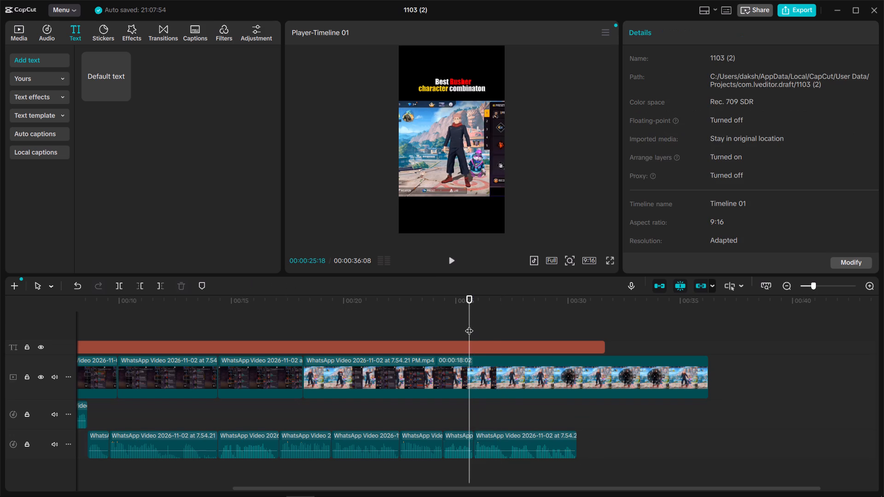
key("space")
left_click(494, 306)
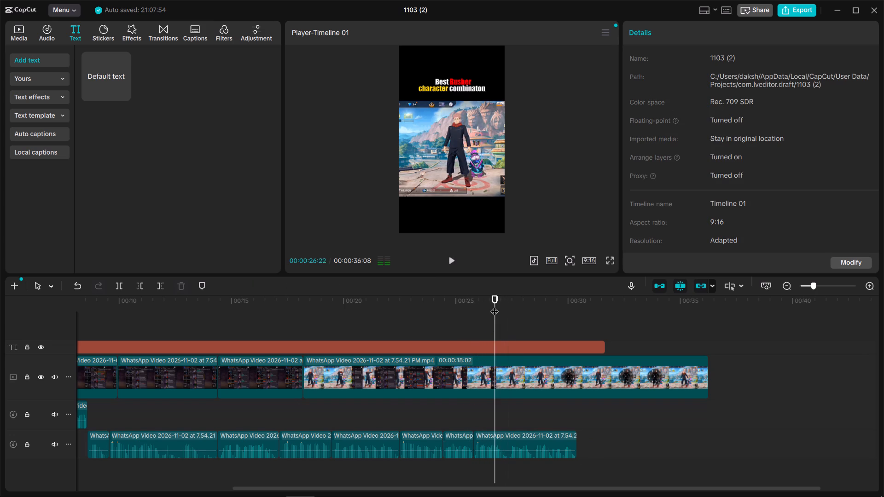
left_click_drag(494, 306, 470, 314)
key("space")
key("space")
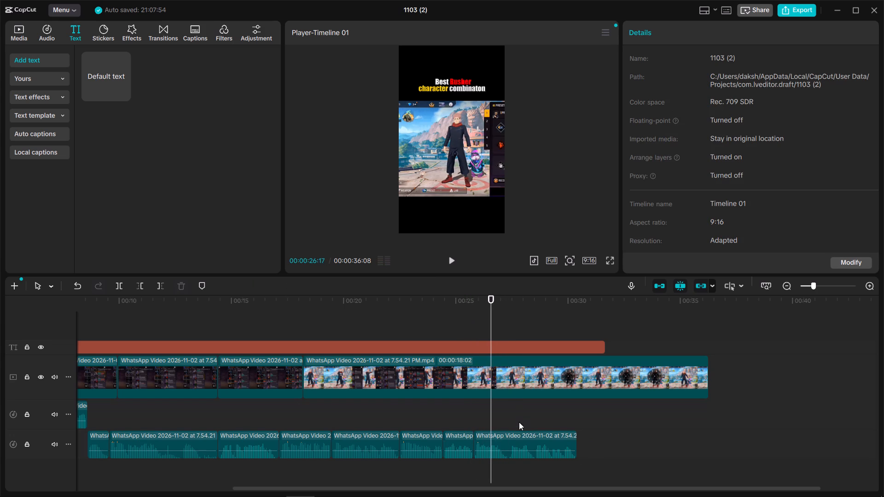
left_click(518, 442)
key("ctrl+b")
Trim about 0.8 s off the start of the last audio clip and move it back against the piece ending at 00:00:26:17.
key("space")
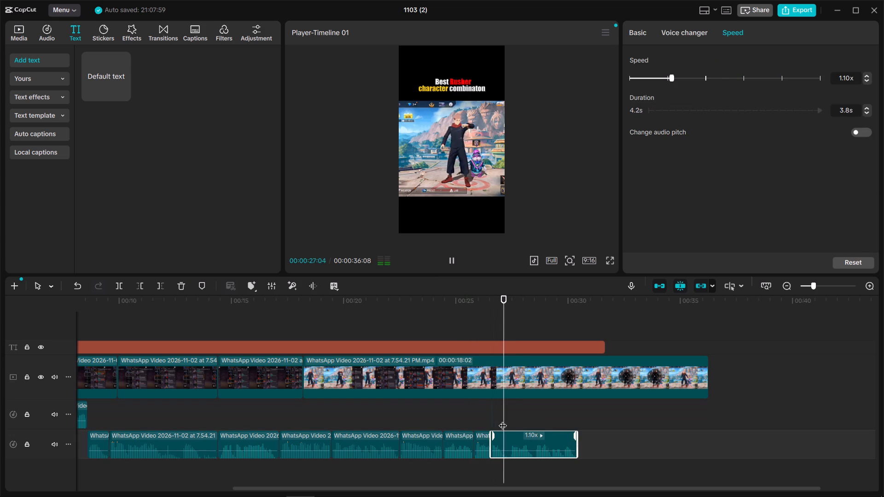
key("space")
left_click_drag(491, 450, 512, 453)
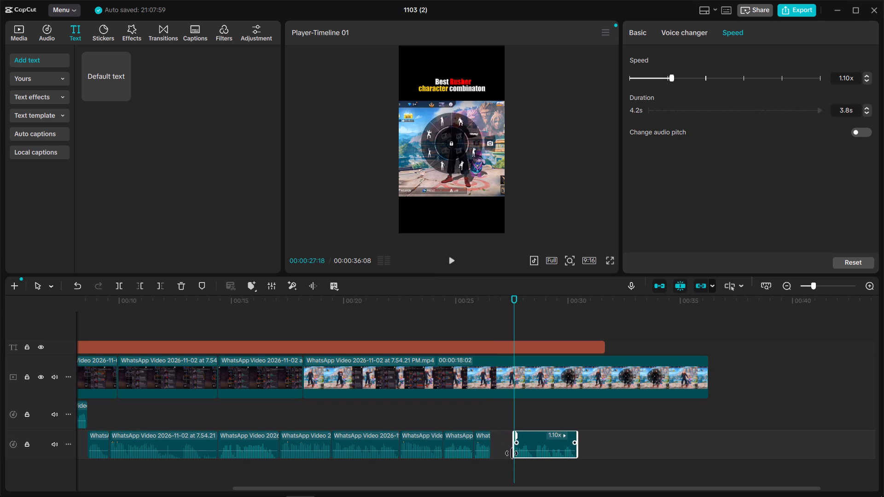
left_click_drag(512, 453, 508, 454)
left_click_drag(521, 442, 502, 442)
Play on to the end of the audio and shorten the last video clip and the title to finish there, at about 00:00:29:18.
left_click(492, 410)
key("space")
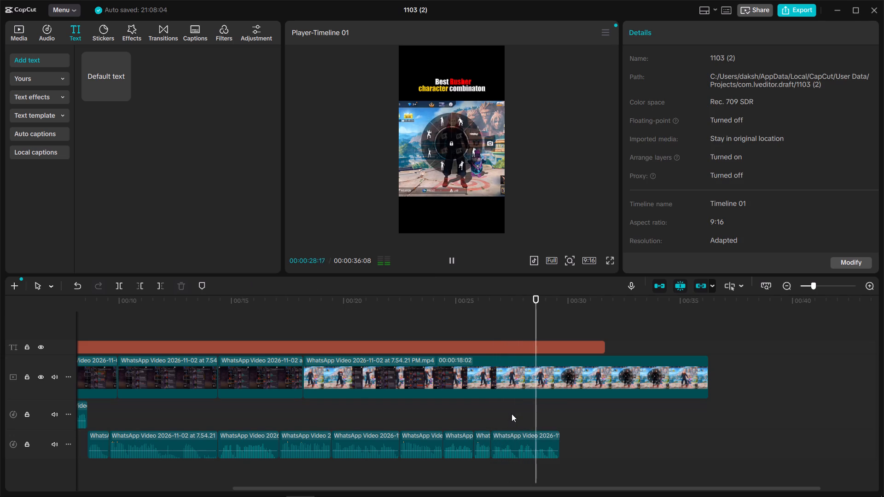
key("space")
left_click(580, 373)
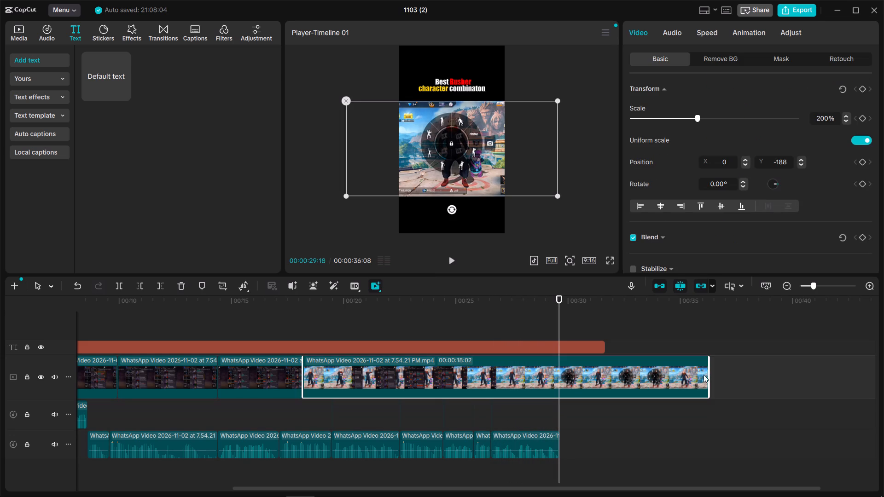
left_click_drag(709, 374, 554, 388)
left_click(616, 347)
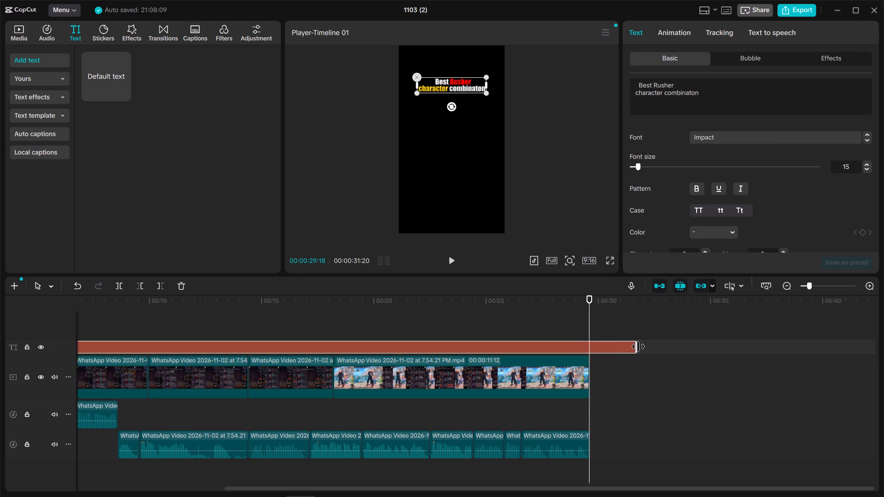
left_click_drag(638, 347, 589, 349)
Return to the start of the timeline and combine all title, video and audio clips into one compound clip.
left_click(560, 332)
left_click_drag(560, 332, 0, 401)
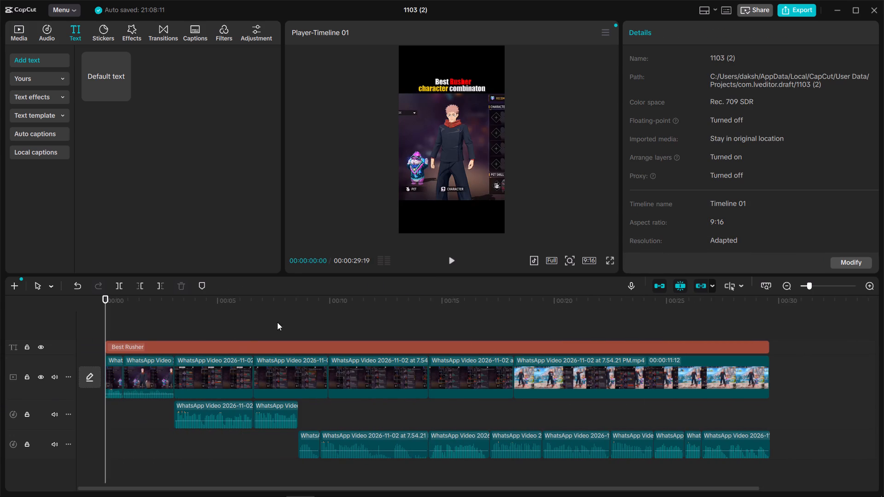
key("ctrl+a")
right_click(204, 358)
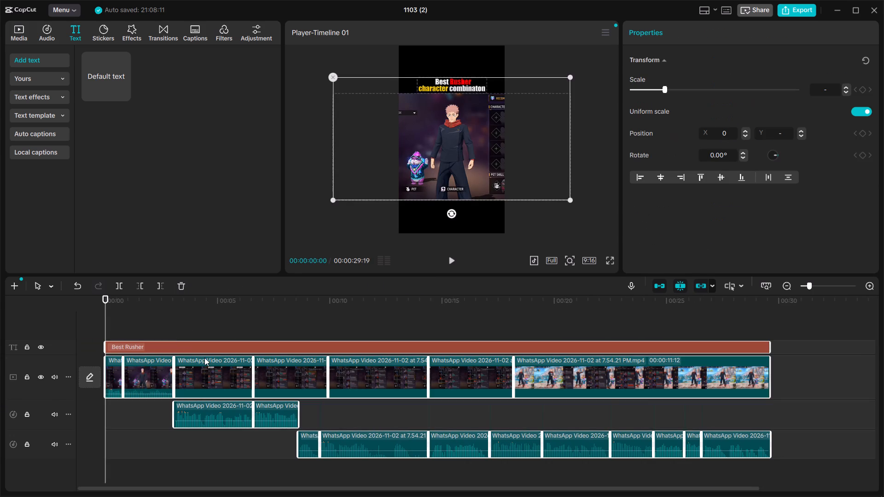
left_click(254, 348)
Turn on Enhance voice for the compound clip's audio and check the processing progress.
left_click(698, 44)
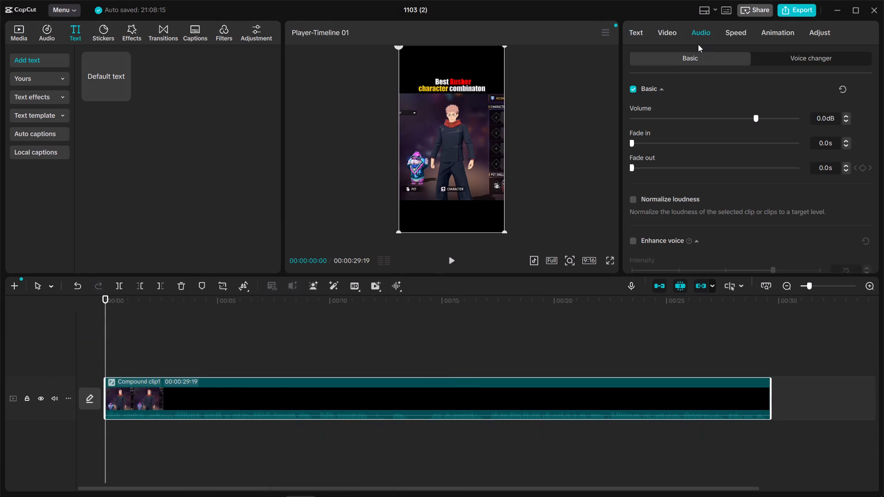
left_click(634, 238)
scroll(793, 238, "down", 1)
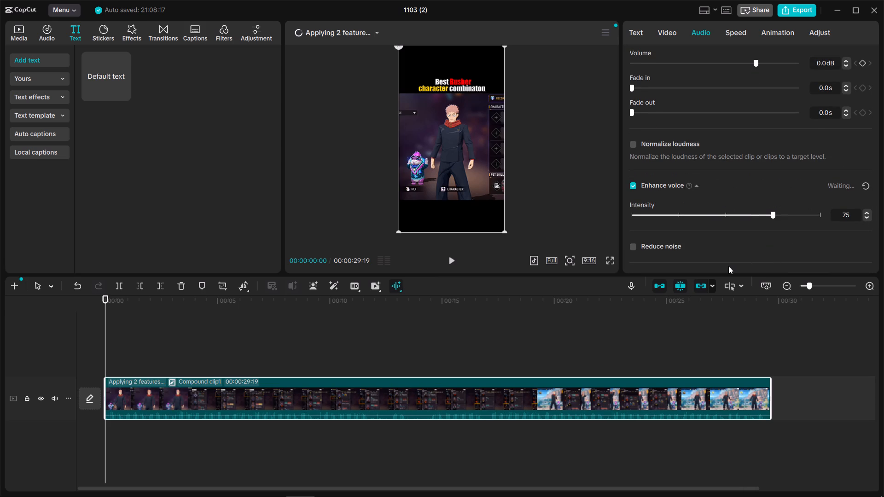
left_click(361, 42)
left_click(355, 37)
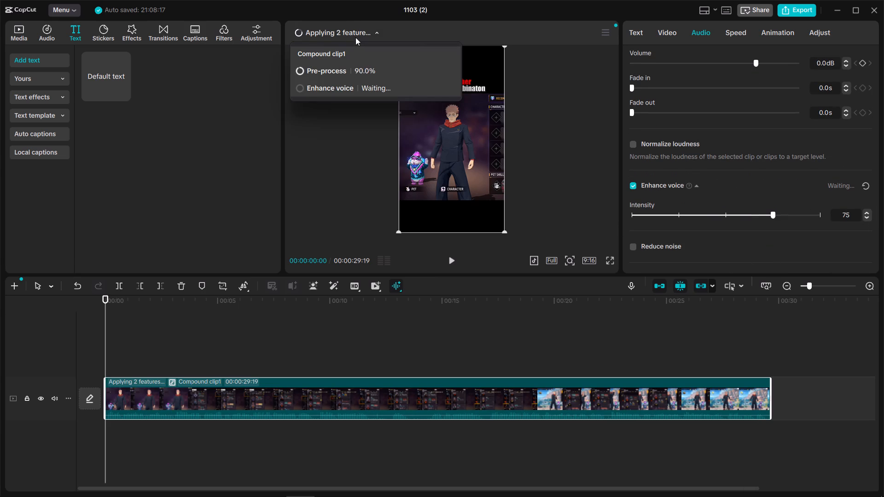
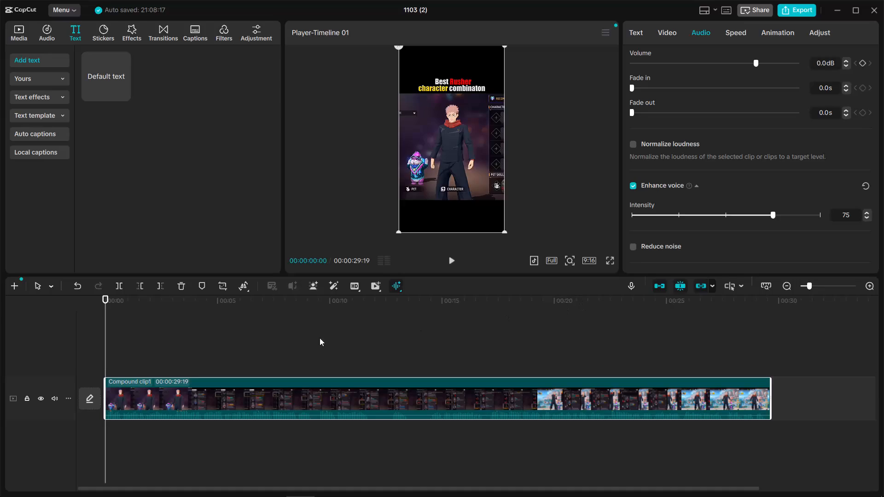
Play the first few seconds of the compound clip to check the enhanced voice.
left_click(62, 353)
double_click(107, 359)
key("space")
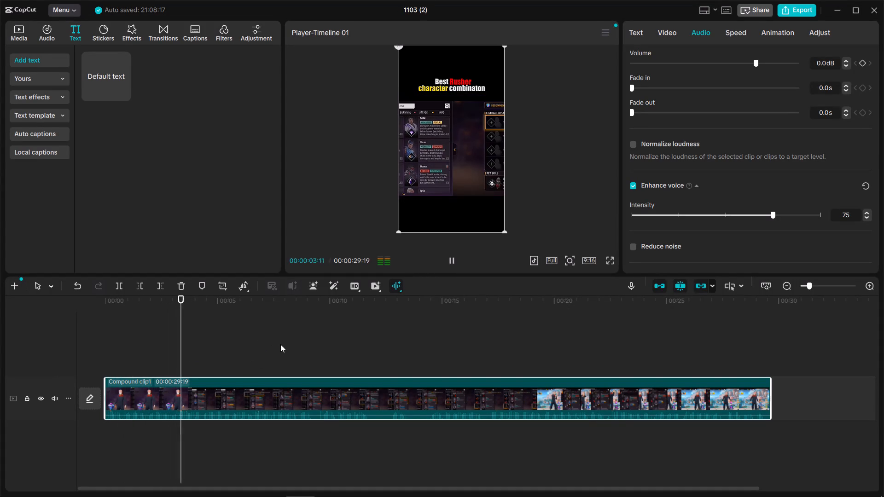
key("space")
Export the finished video as an mp4 named 113 and dismiss the sharing options once it is saved.
left_click(791, 10)
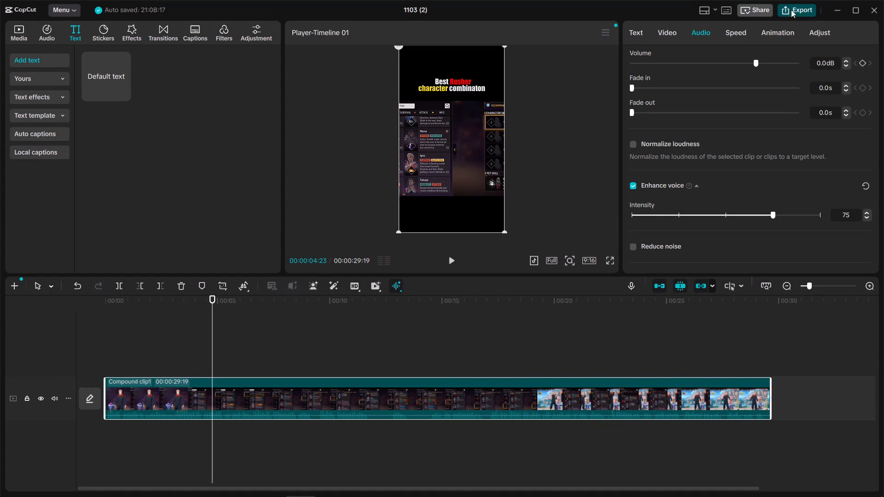
left_click_drag(537, 118, 504, 119)
type("11")
key("3")
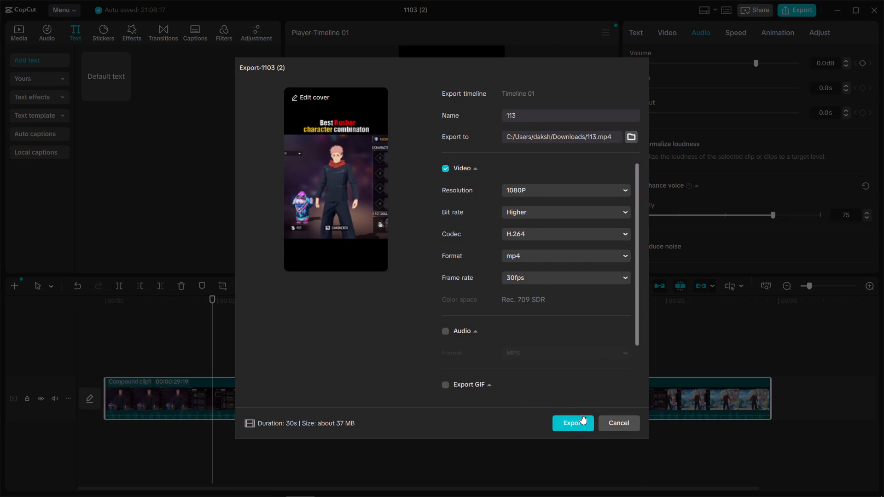
left_click(565, 425)
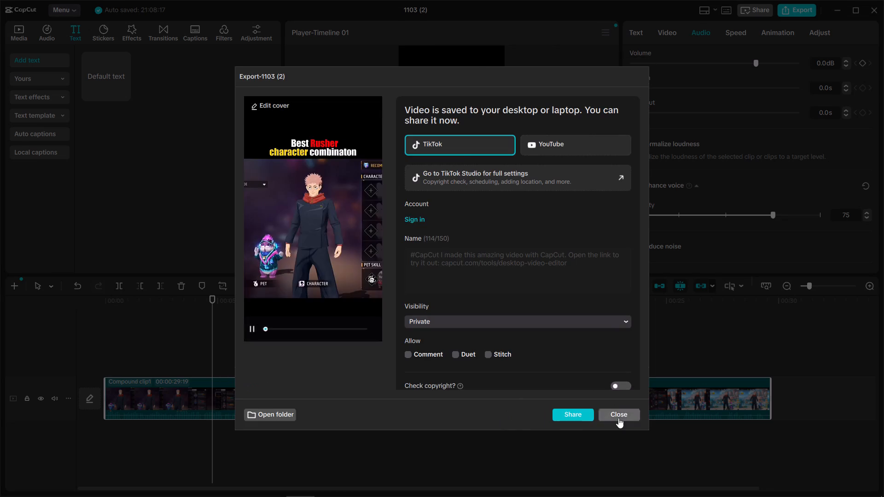
left_click(618, 418)
left_click(870, 24)
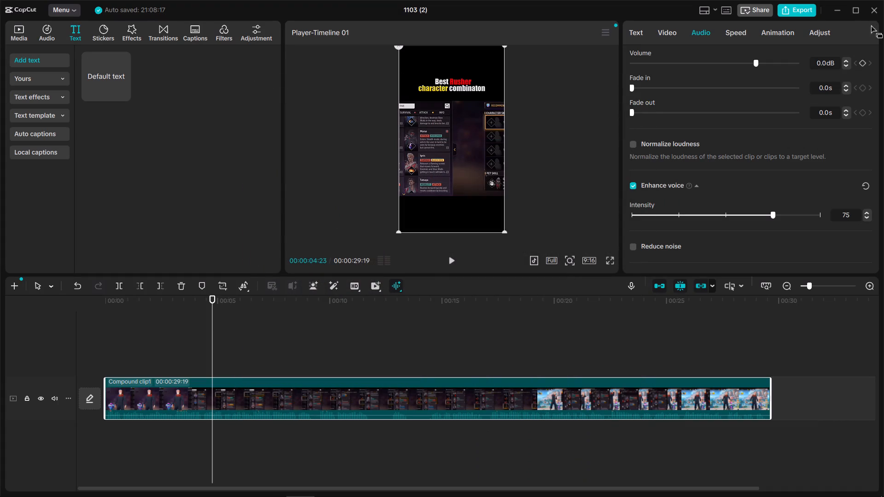
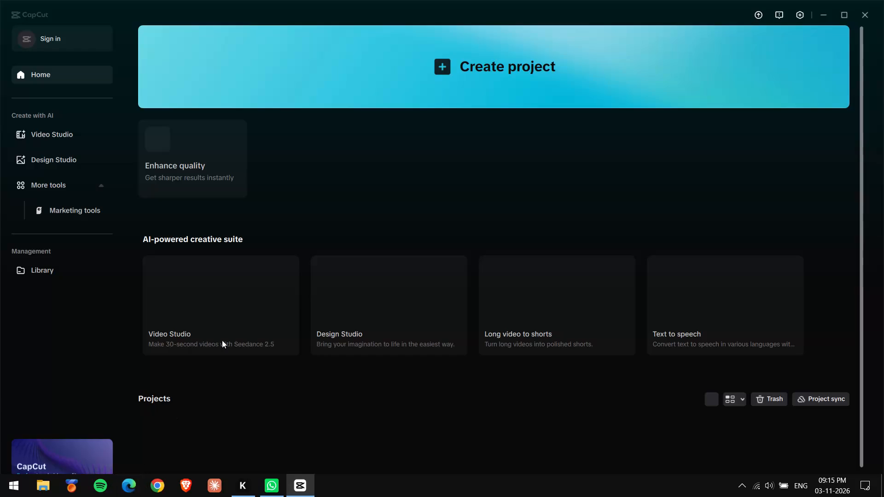
Switch to Microsoft Edge and open the TurboScribe dashboard from the browsing history.
left_click(833, 30)
left_click(727, 168)
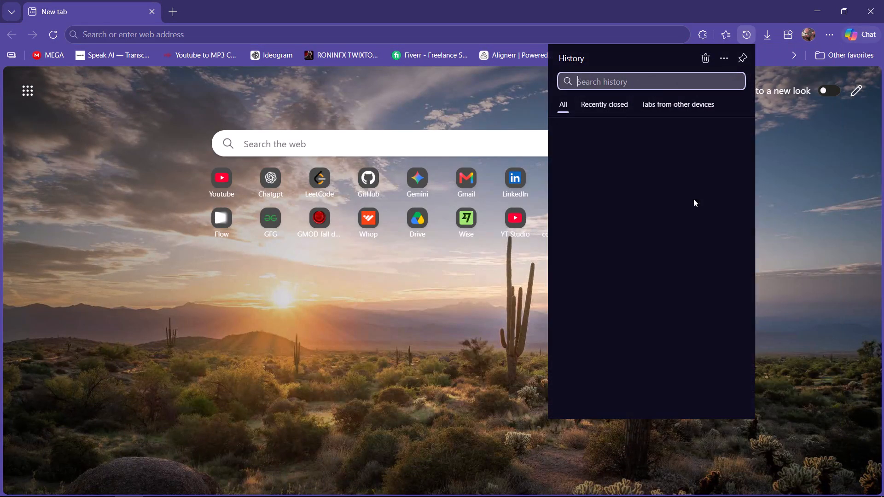
left_click(618, 178)
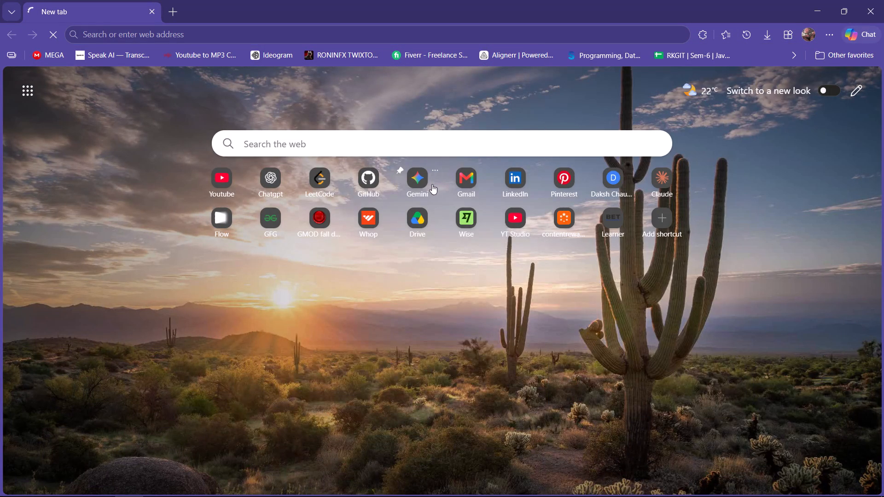
Start a new file transcription in TurboScribe and upload the exported 113 video.
left_click(680, 144)
left_click(695, 135)
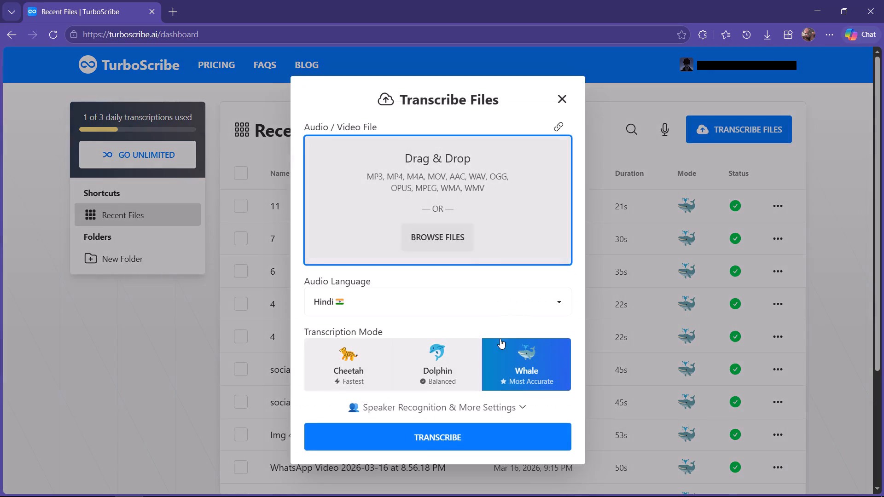
left_click(475, 249)
double_click(204, 206)
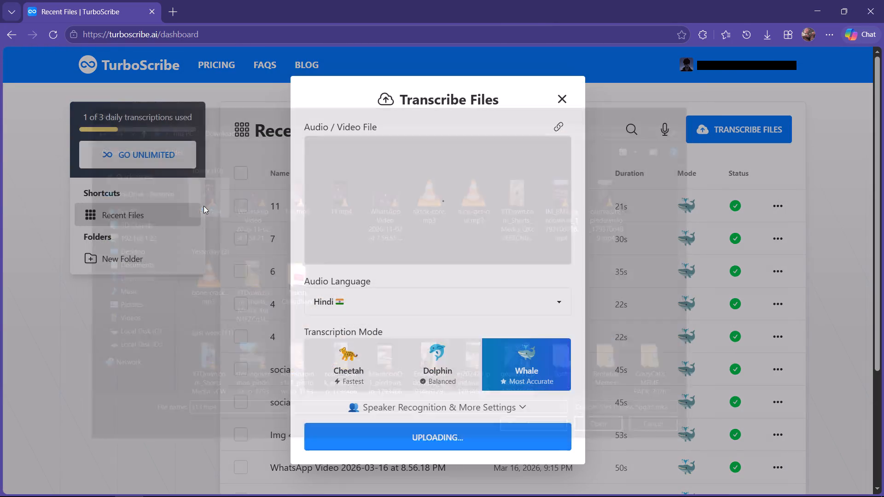
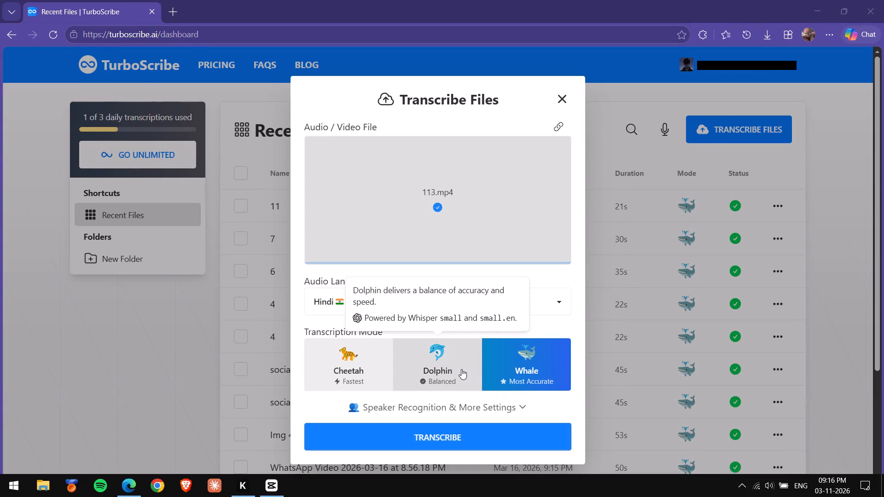
Start transcribing the 113 video with Hindi audio language and the Whale mode.
left_click(458, 458)
left_click(459, 448)
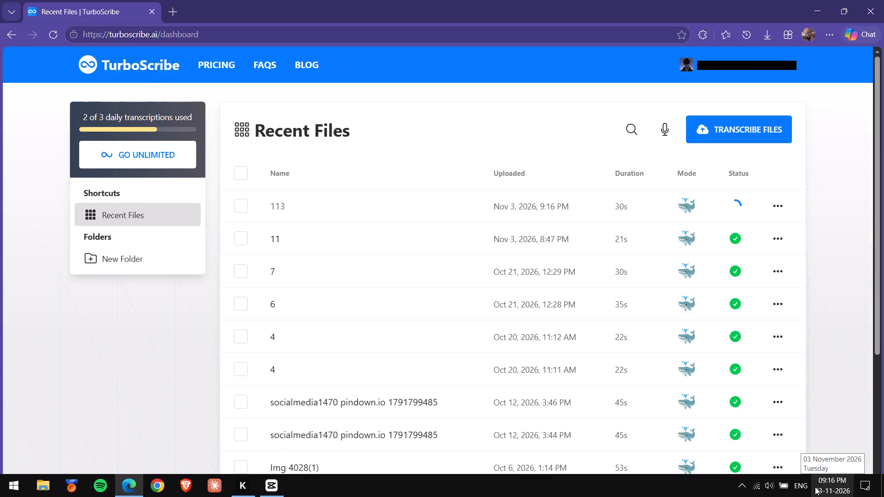
Open NitroSense, set the fan control to Max, and return to the TurboScribe dashboard.
key("Return")
key("minus")
key("minus")
key("minus")
key("minus")
key("minus")
key("minus")
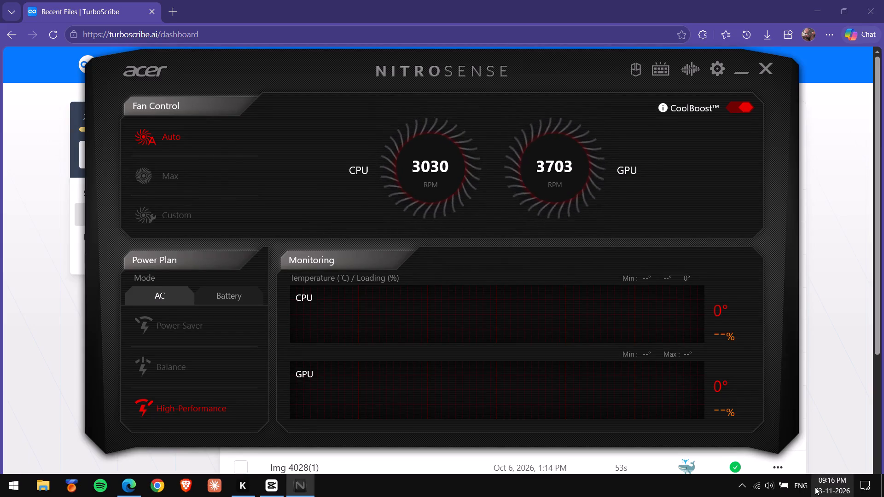
left_click(180, 187)
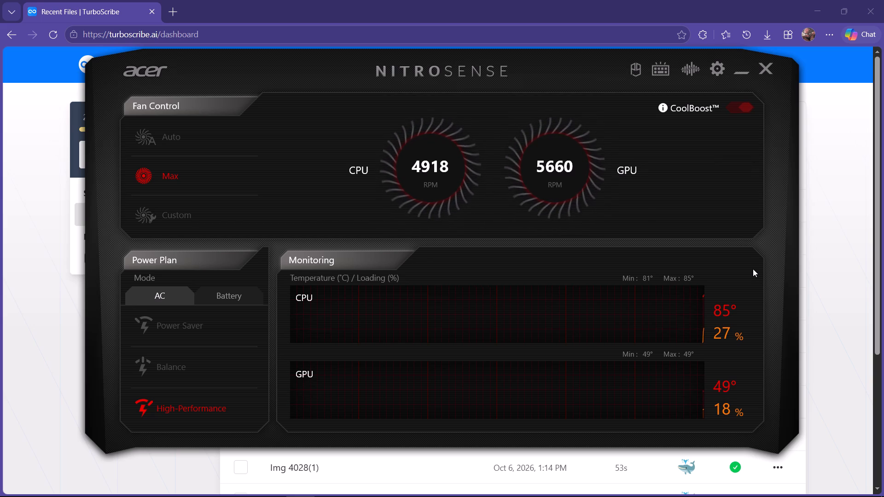
left_click(813, 249)
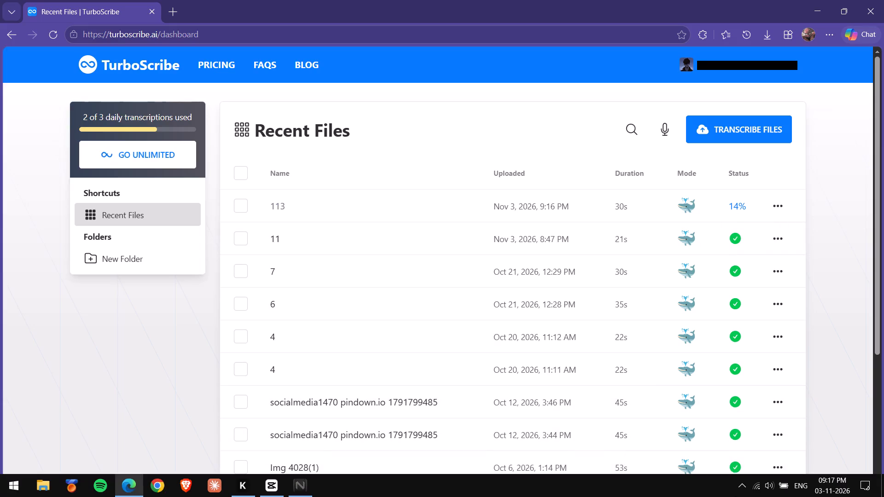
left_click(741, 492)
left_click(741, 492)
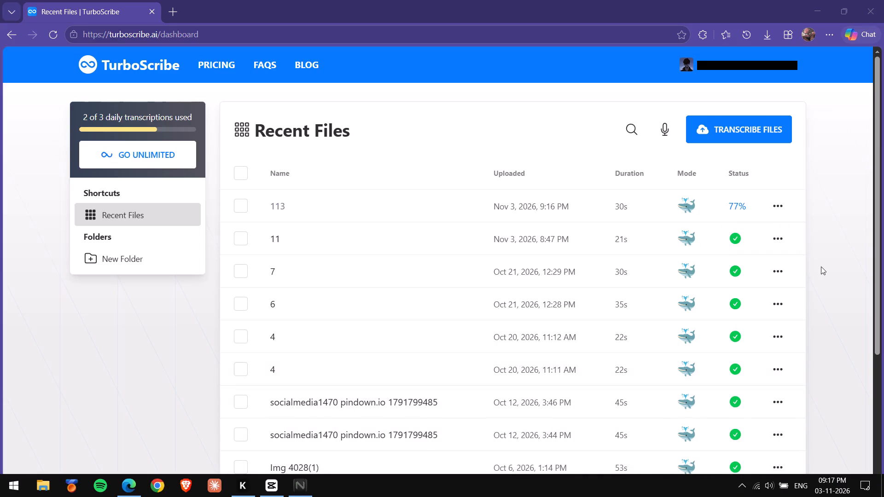
left_click(780, 211)
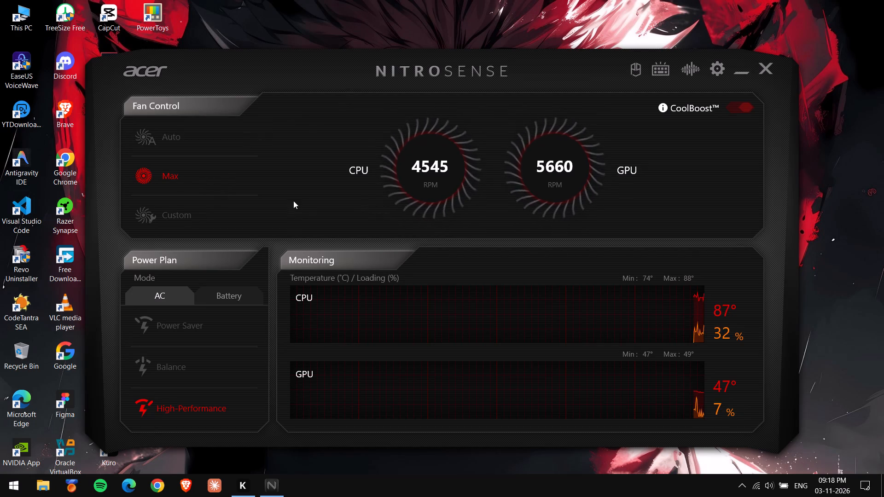
left_click(871, 12)
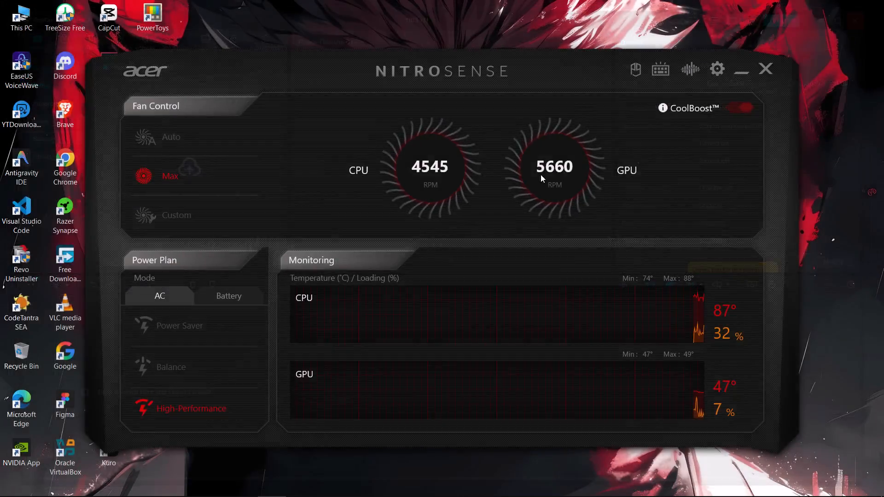
scroll(226, 393, "down", 1)
scroll(256, 428, "down", 1)
left_click(260, 374)
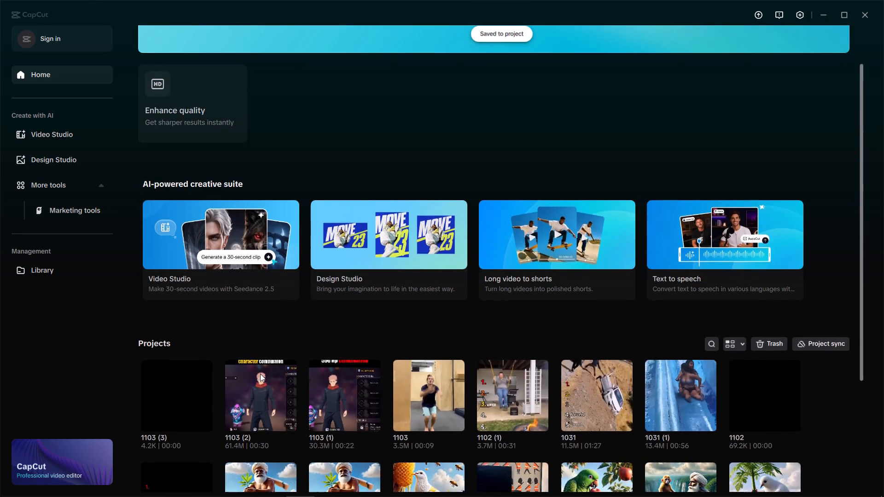
Import 113_hinglish (1).srt as local captions and place them on the timeline above the compound clip, with the playhead at the start.
left_click(173, 358)
left_click_drag(173, 358, 117, 376)
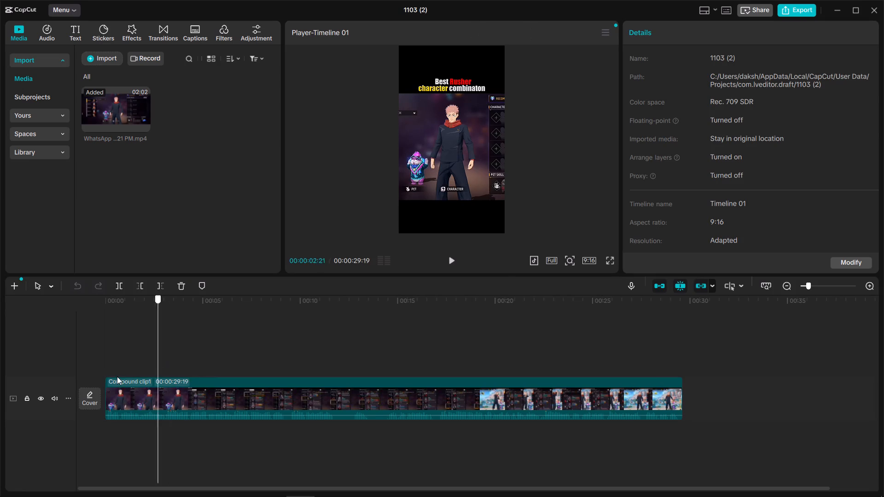
left_click_drag(117, 376, 69, 384)
left_click(76, 36)
left_click(32, 151)
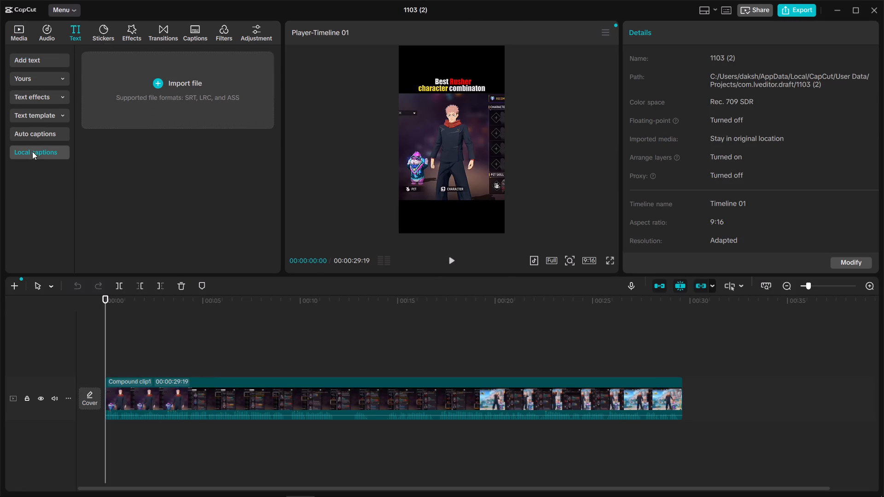
left_click(32, 138)
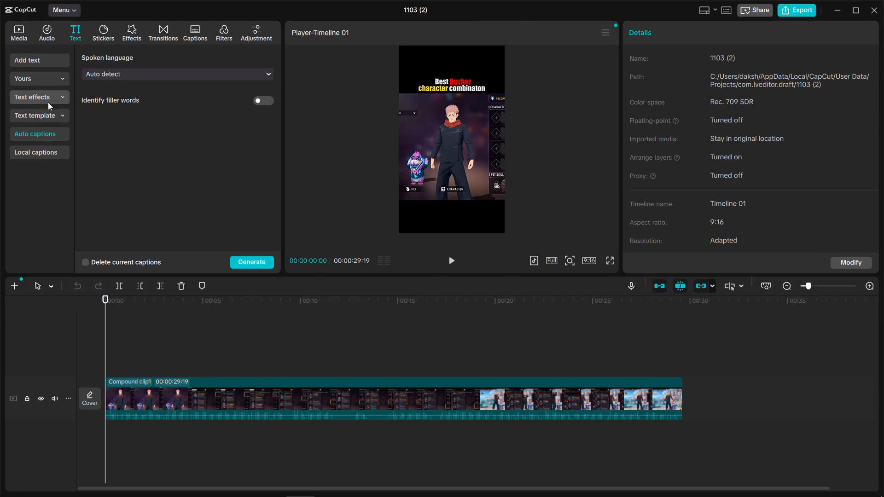
left_click(40, 149)
left_click(148, 83)
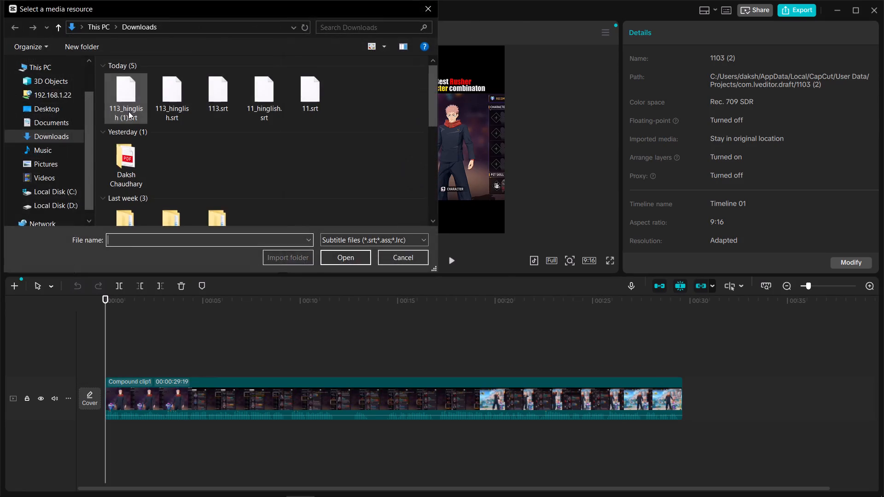
double_click(127, 109)
left_click_drag(106, 99, 91, 349)
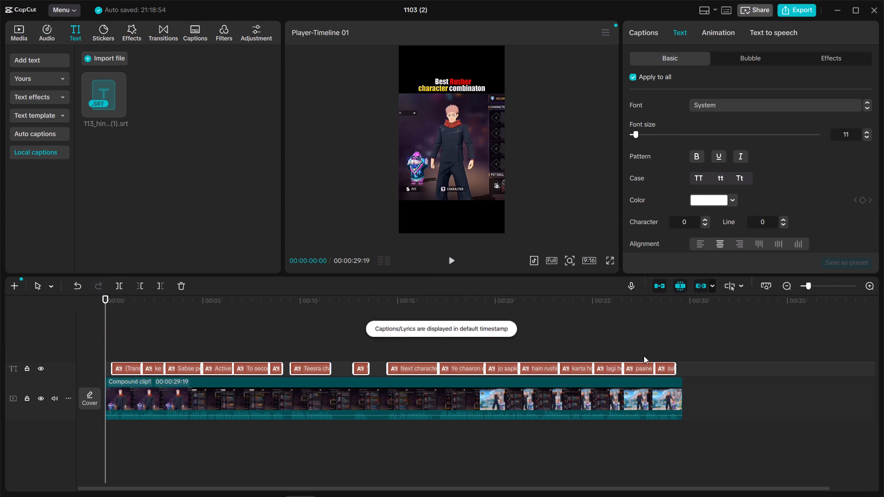
Shift all the captions earlier so the first one starts at the beginning of the timeline.
left_click_drag(122, 366, 110, 367)
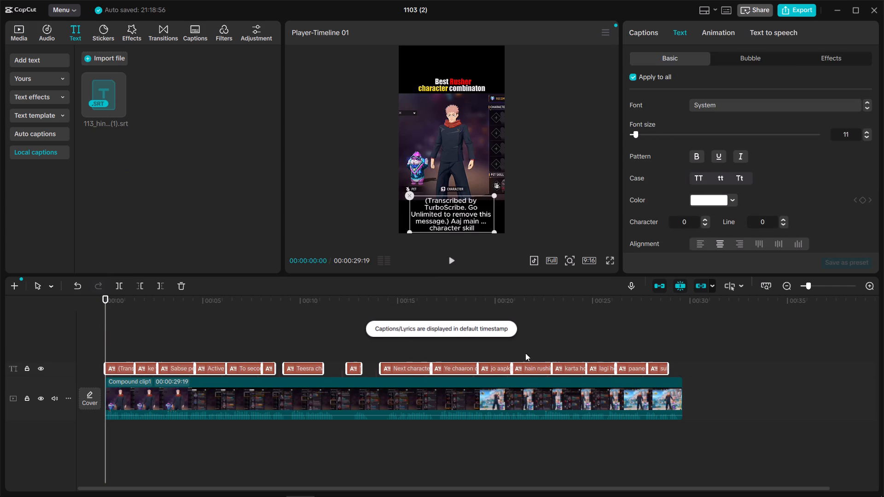
Delete the TurboScribe notice from the first caption so its text begins with "Aaj main".
left_click(118, 348)
left_click_drag(118, 348, 104, 353)
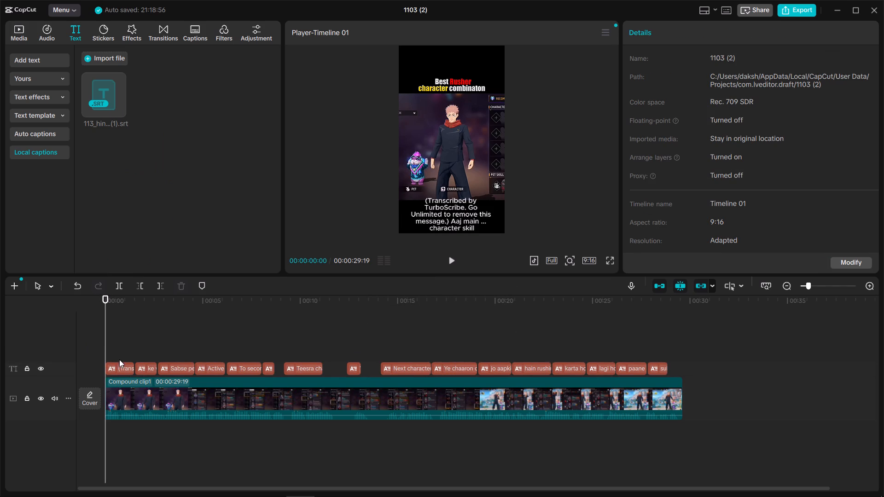
left_click(122, 366)
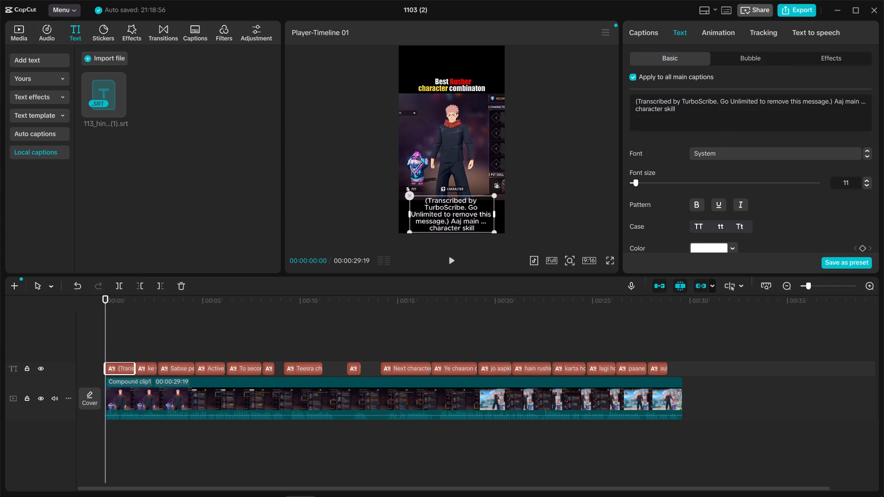
left_click(834, 97)
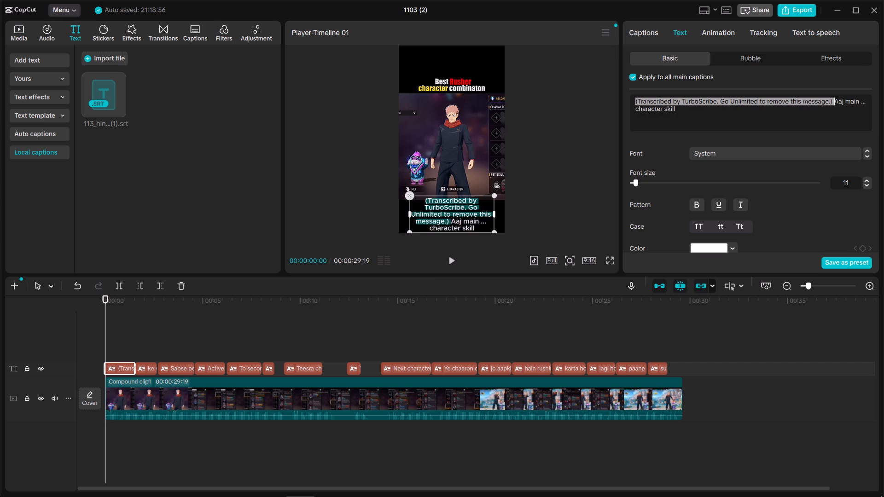
key("BackSpace")
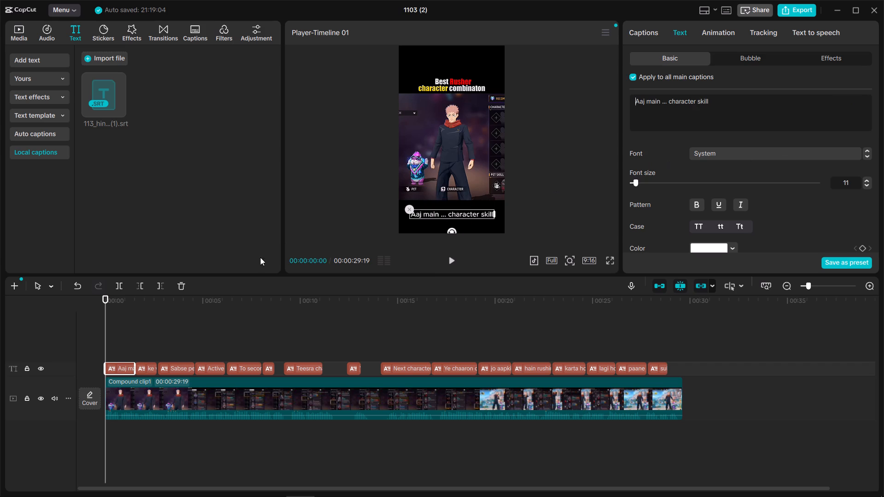
Set the font of all captions to Ebrima Bold and move them slightly higher in the black area below the gameplay.
left_click(767, 151)
left_click(742, 143)
left_click_drag(454, 215, 454, 214)
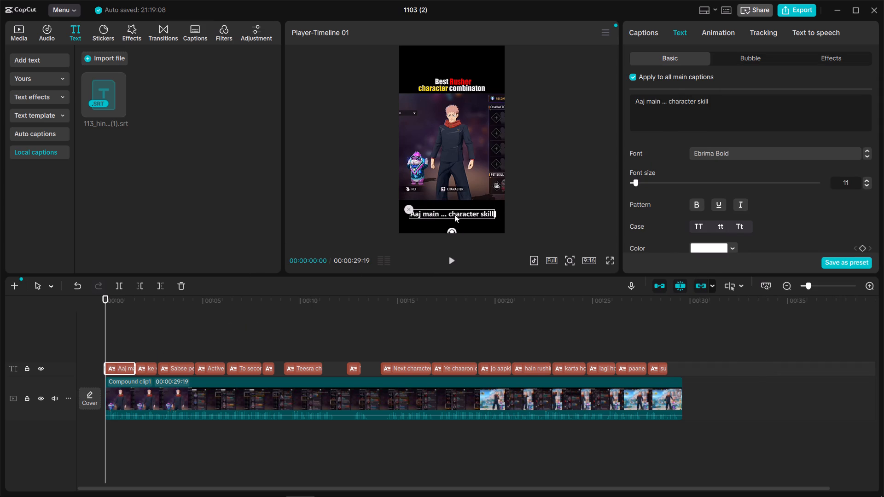
left_click_drag(454, 214, 453, 211)
Play the opening from the start to check the first captions against the voice.
left_click(122, 341)
left_click_drag(122, 341, 87, 350)
key("space")
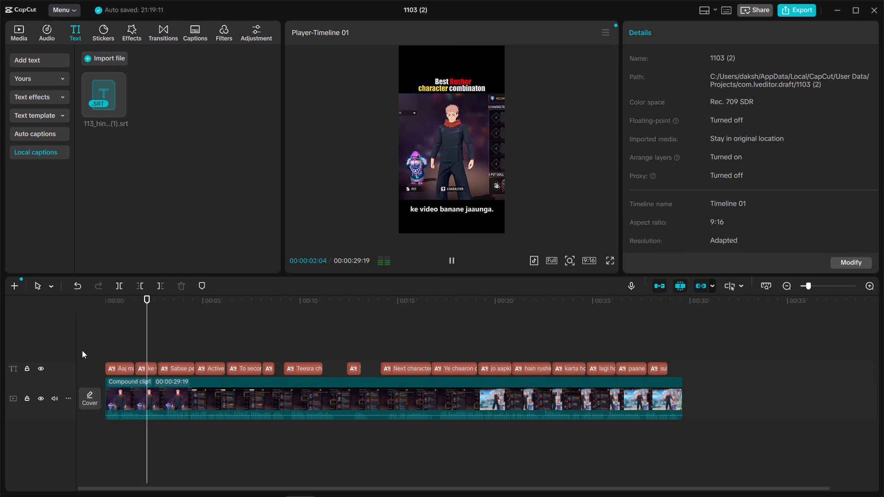
left_click(127, 345)
left_click_drag(124, 345, 54, 364)
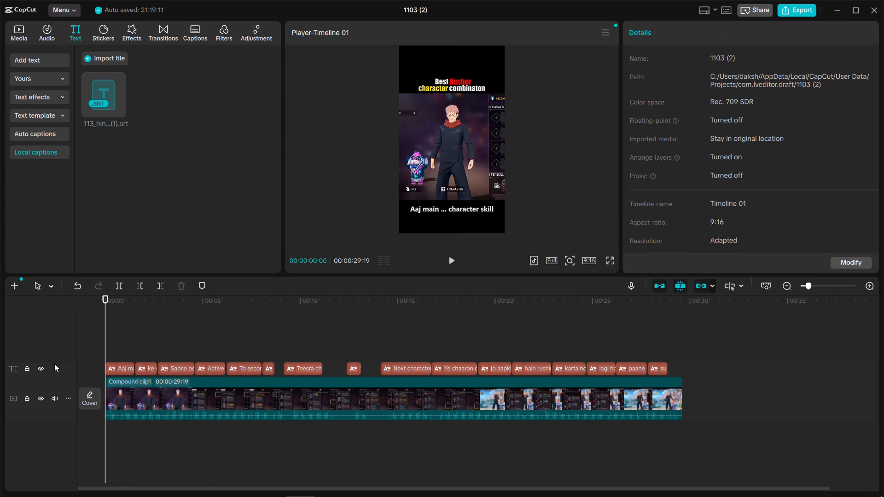
key("space")
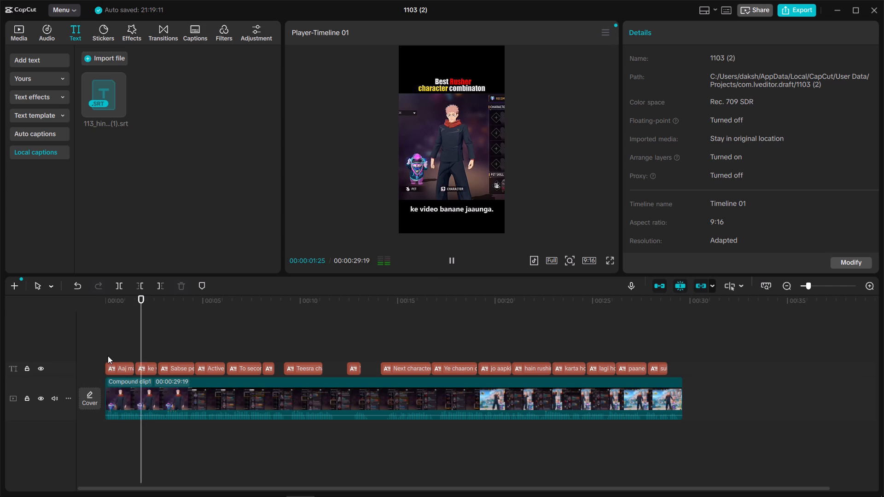
left_click(132, 337)
left_click_drag(132, 337, 108, 347)
Replace the ellipsis in the first caption with "rushing" so it reads "Aaj main rushing character skill".
left_click(113, 368)
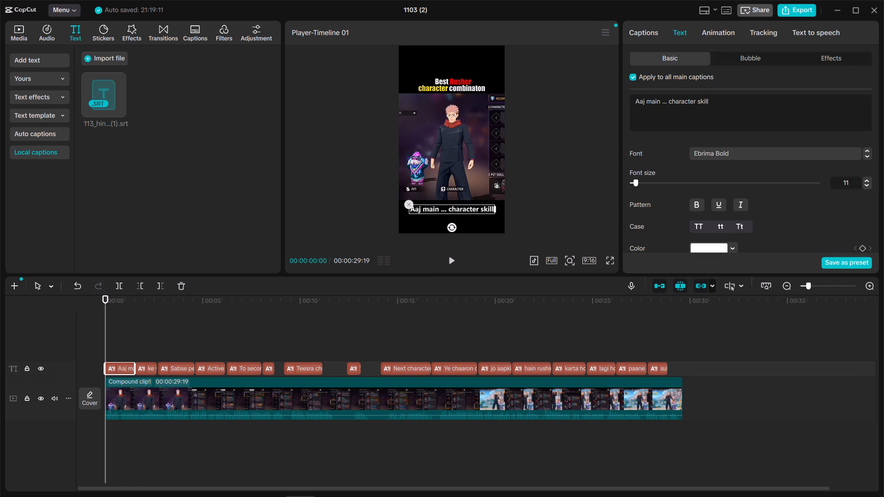
left_click(667, 100)
key("BackSpace")
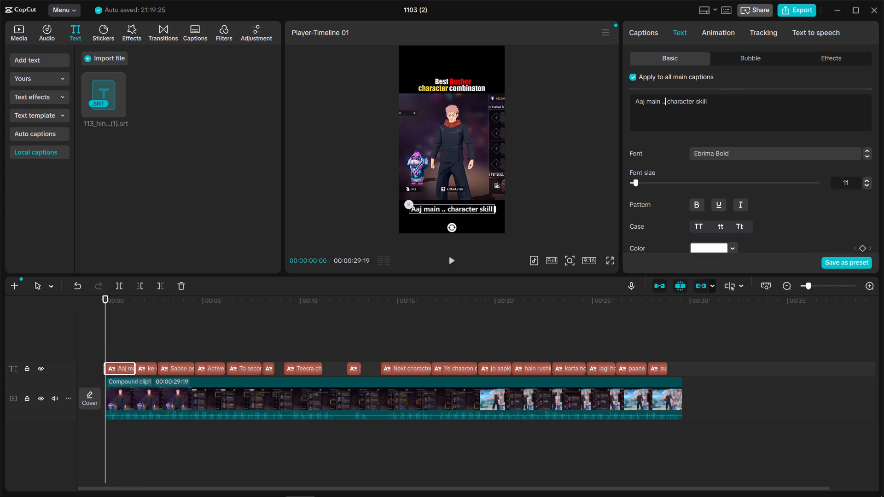
key("BackSpace")
key("BackSpace")
type("rahser")
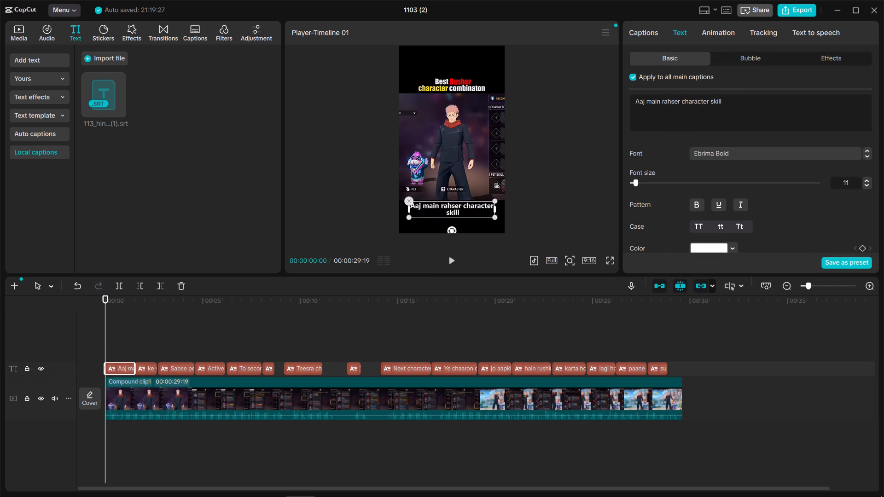
key("BackSpace")
key("BackSpace")
key("BackSpace")
key("BackSpace")
key("BackSpace")
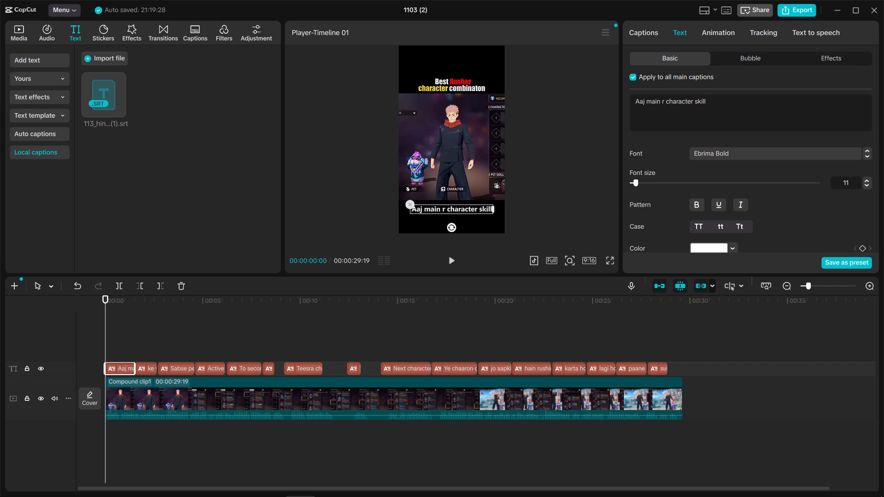
type("ushing")
right_click_drag(665, 104, 649, 110)
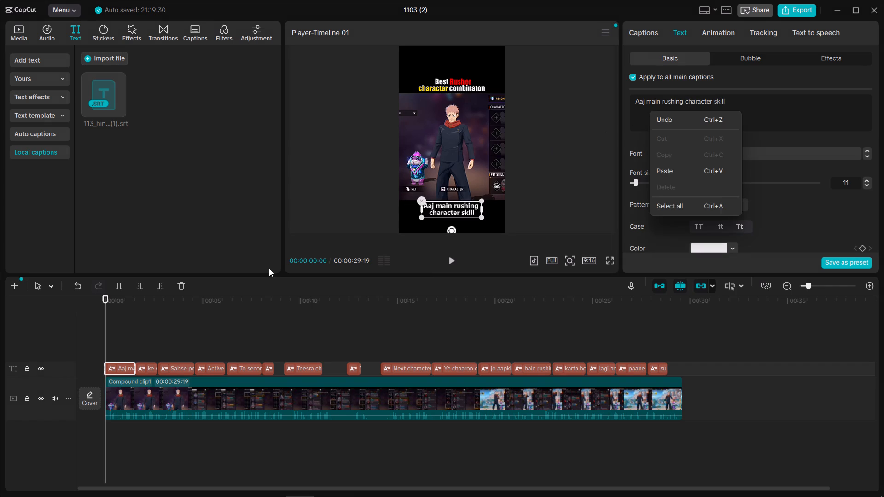
Play the opening against the voice and correct the second caption to "ke video banane jaa rha hoon.".
left_click(136, 338)
left_click_drag(136, 338, 93, 357)
key("space")
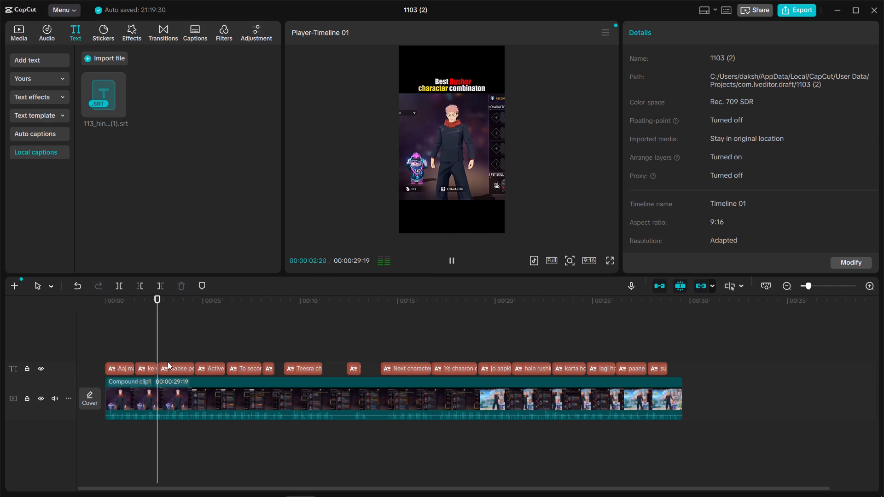
left_click(154, 353)
left_click_drag(154, 353, 147, 357)
left_click(147, 365)
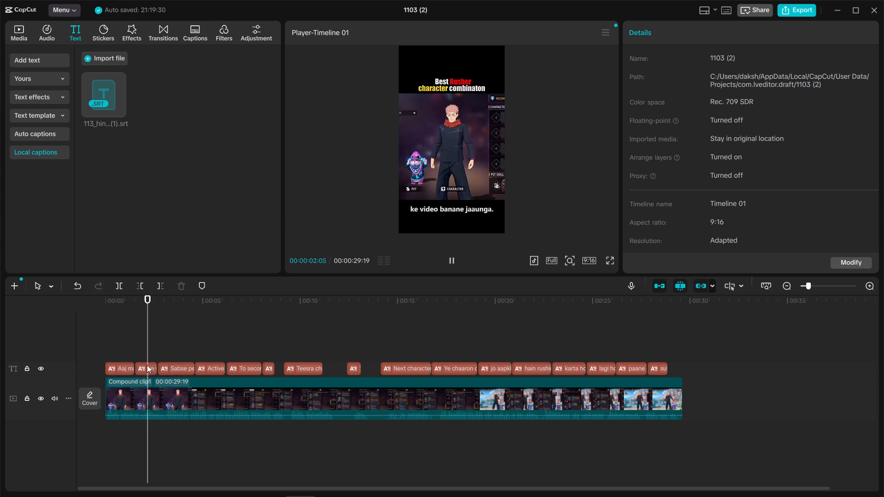
left_click(709, 103)
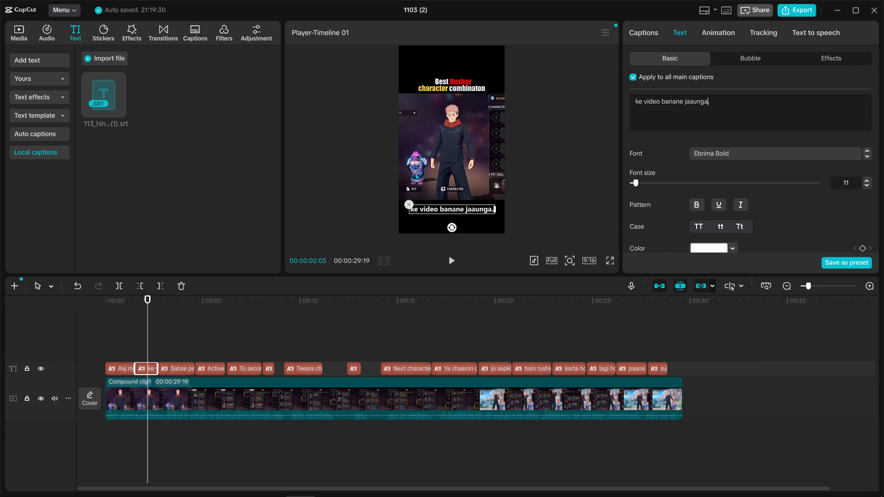
key("BackSpace")
key("BackSpace")
key("BackSpace")
key("BackSpace")
key("space")
type("ra")
key("BackSpace")
type("ha hoon")
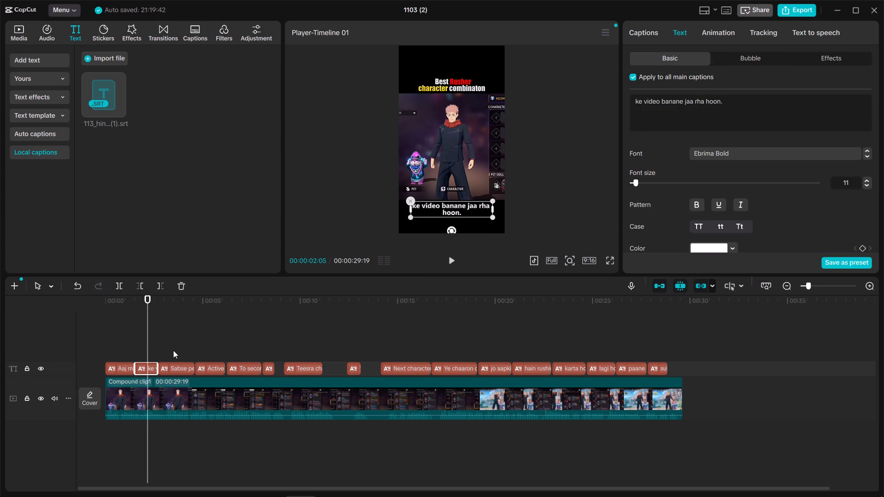
key("space")
key("space")
Play on from the second caption to check the following captions, and open the text of the "Loona." caption for editing.
left_click(153, 353)
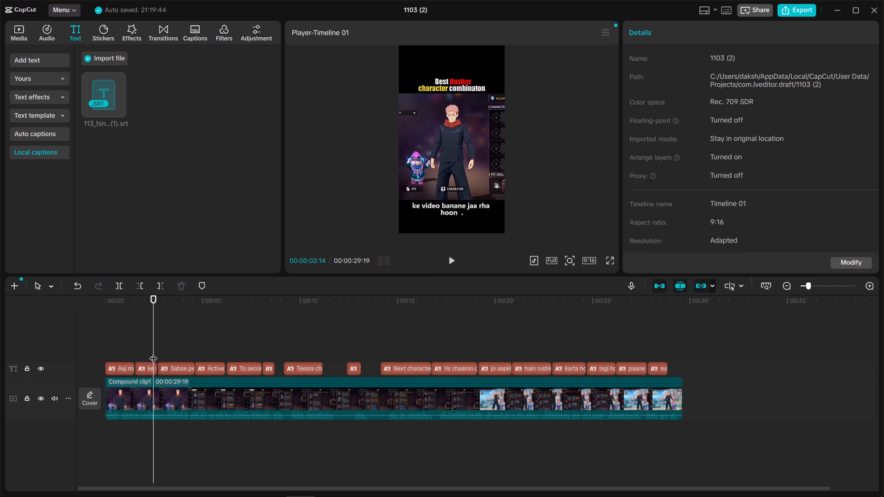
key("space")
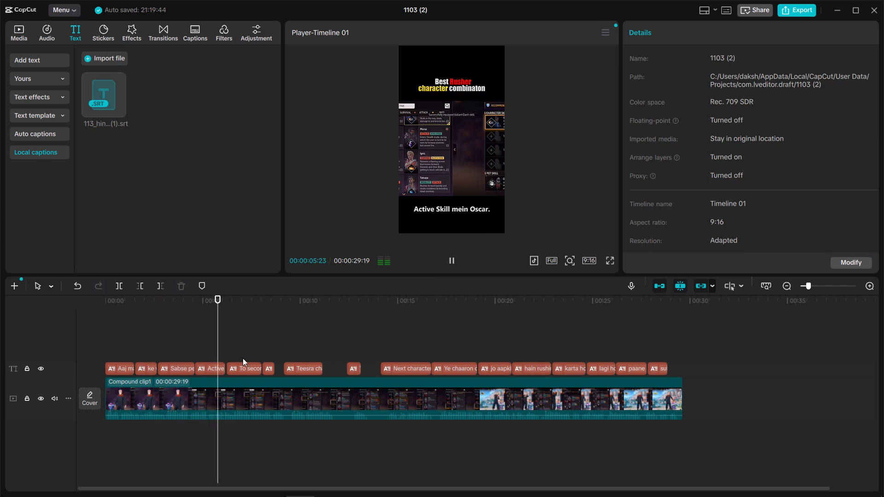
left_click(295, 359)
left_click(273, 346)
left_click_drag(273, 346, 244, 353)
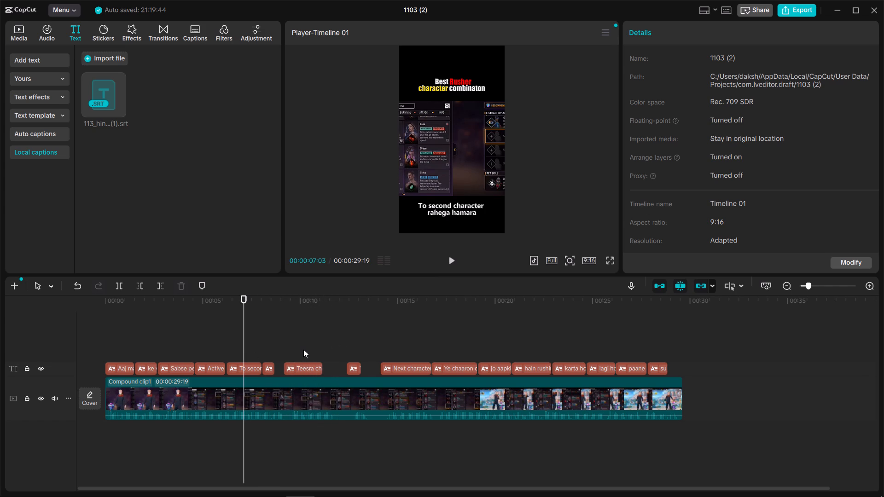
left_click(245, 369)
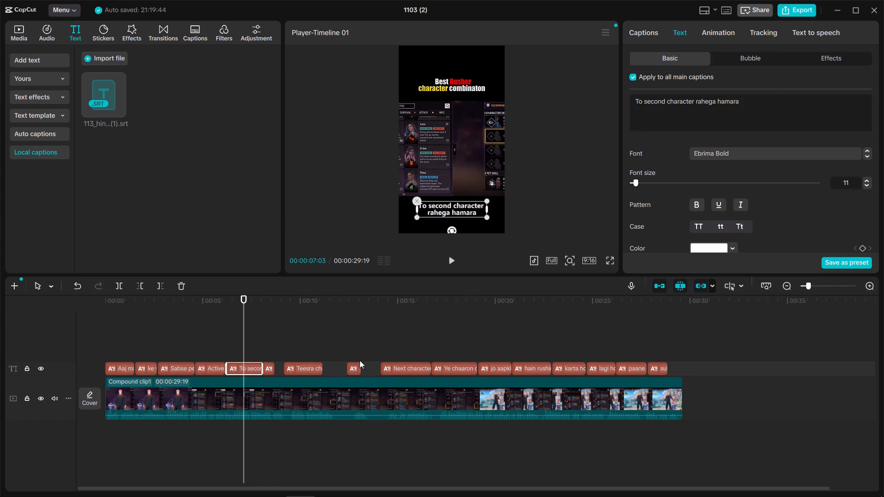
left_click(268, 369)
left_click(668, 103)
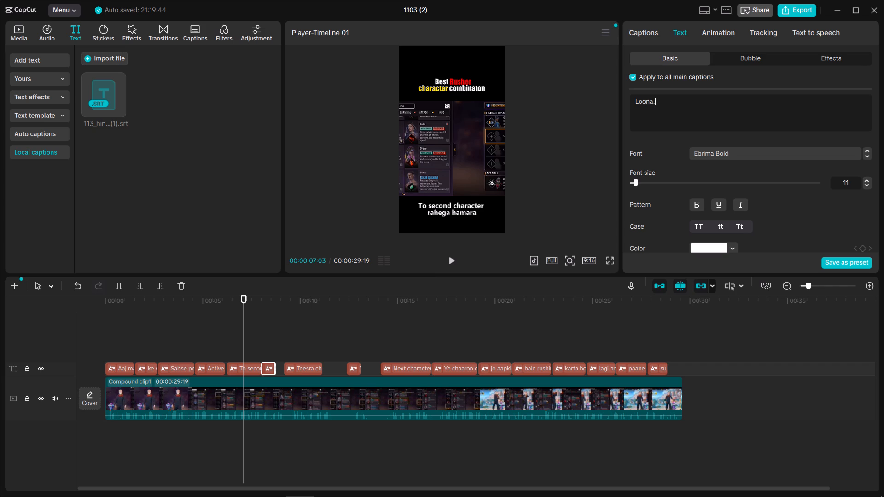
Correct the spelling of the "Loona." caption so it reads "Luna.".
key("Left")
key("BackSpace")
key("BackSpace")
key("BackSpace")
key("BackSpace")
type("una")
left_click(303, 335)
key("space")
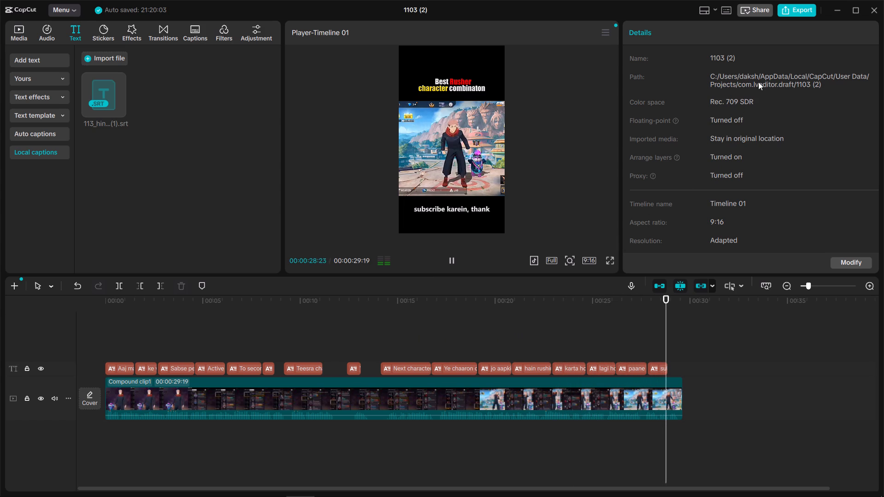